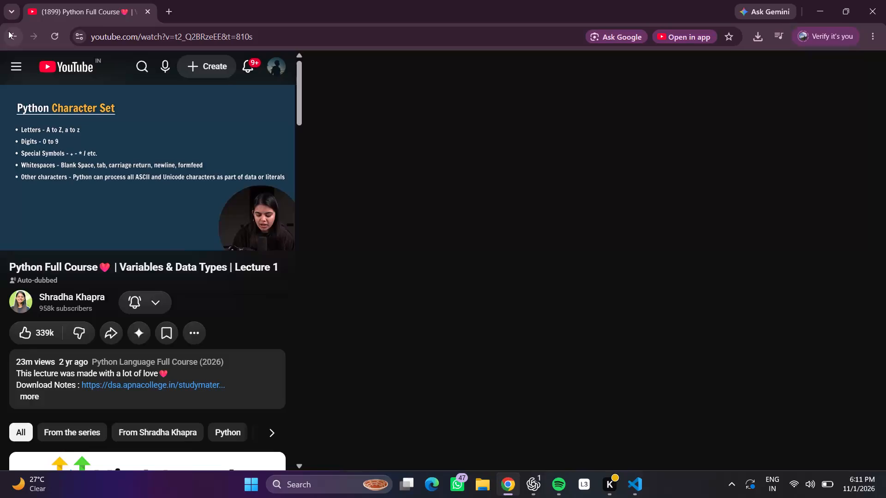
# Open the draw.io diagram editor in a new browser tab through a Google search for draw.io.
pyautogui.click(168, 4)
pyautogui.click(272, 221)
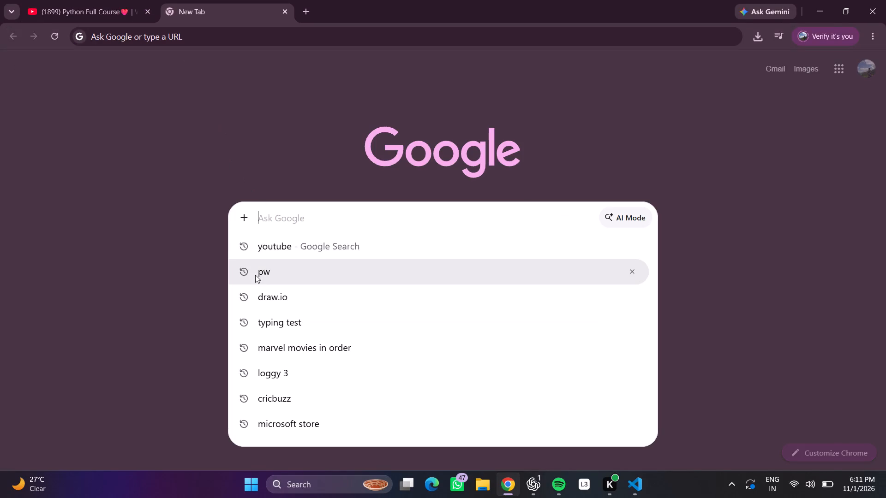
pyautogui.click(289, 295)
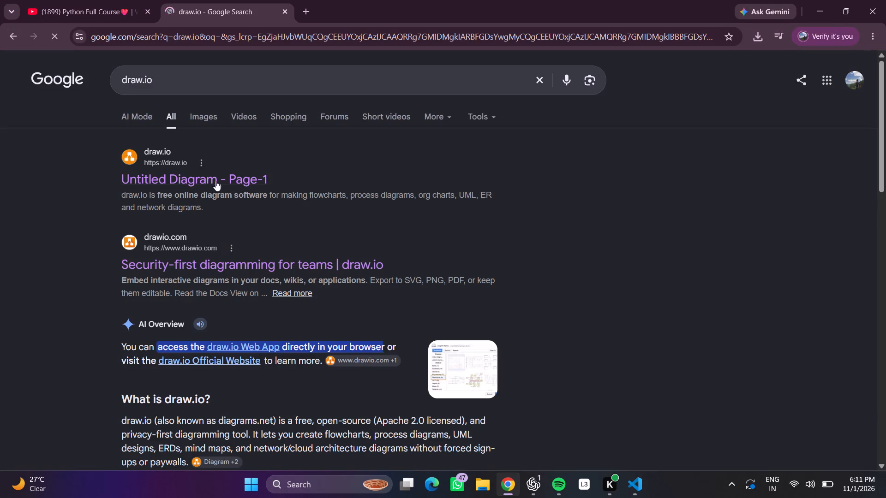
pyautogui.click(213, 179)
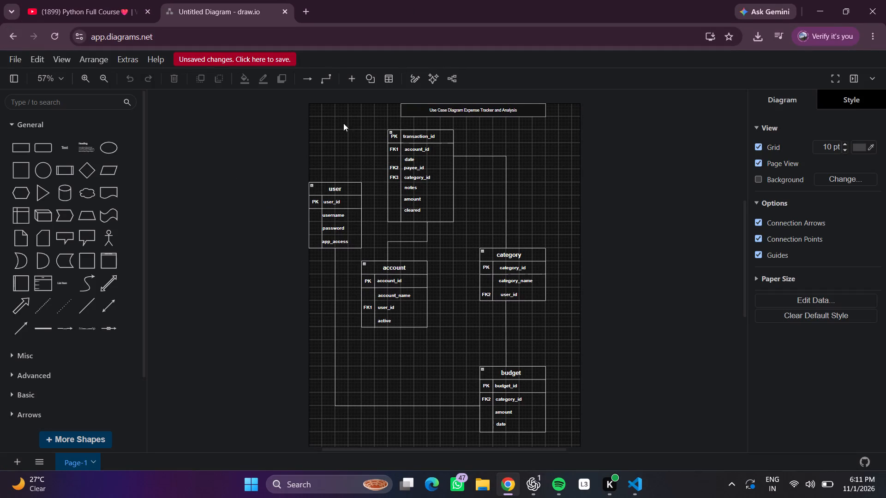
# Delete the entire existing diagram from the page, including its tables, connectors, title box and leftover user-table lines.
pyautogui.moveTo(324, 111); pyautogui.dragTo(589, 435)
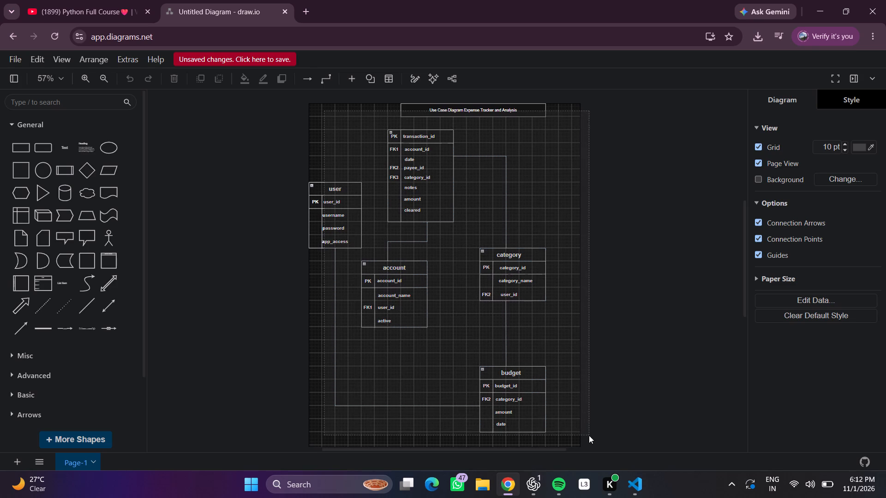
pyautogui.moveTo(589, 435); pyautogui.dragTo(588, 433)
pyautogui.click(168, 86)
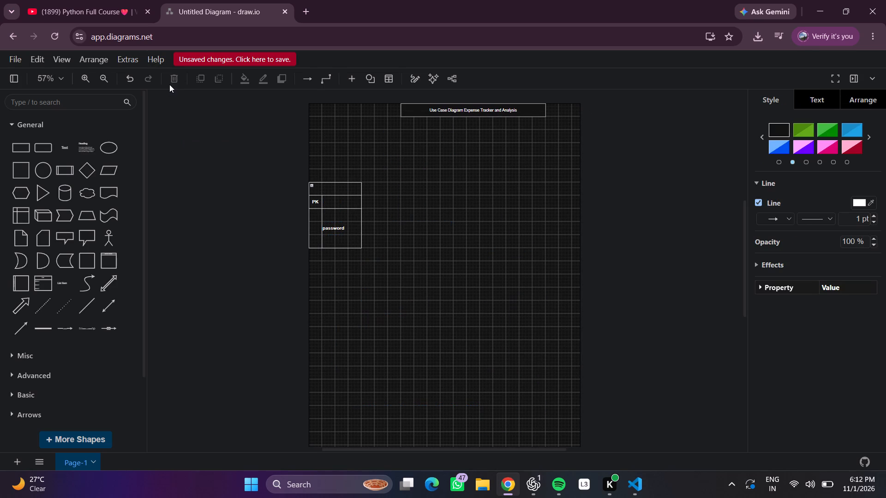
pyautogui.click(169, 84)
pyautogui.click(470, 114)
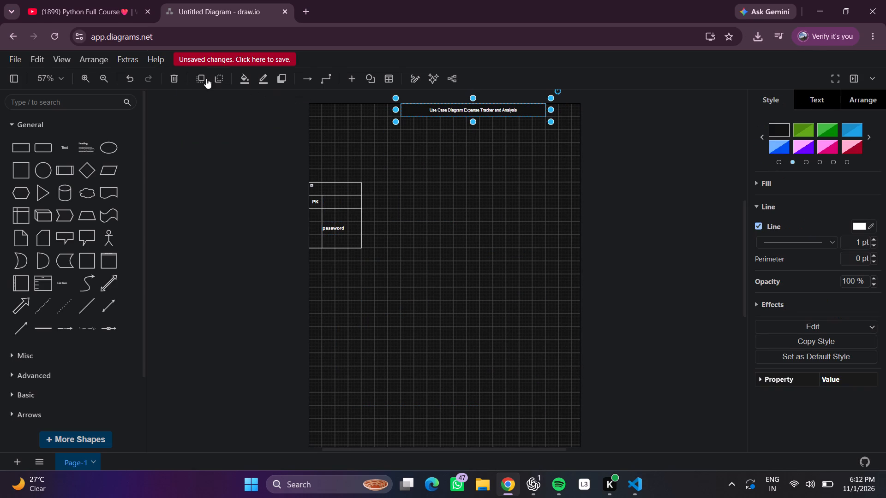
pyautogui.click(179, 77)
pyautogui.click(328, 192)
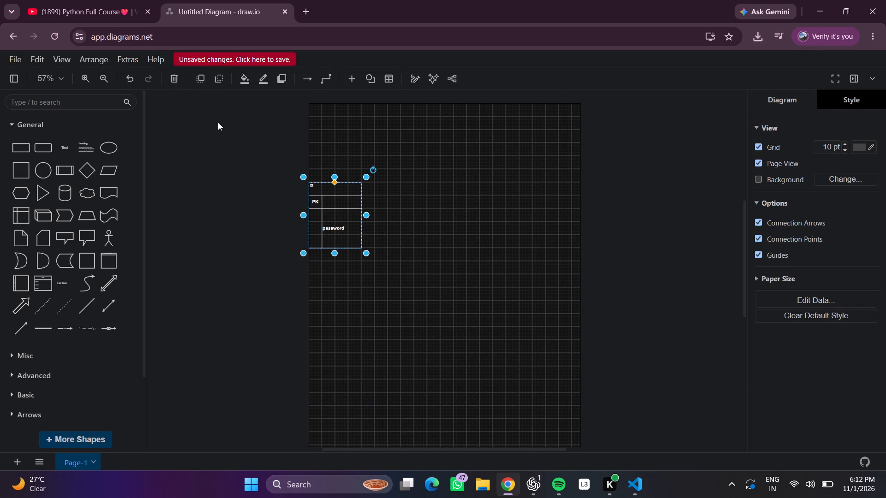
pyautogui.click(176, 75)
pyautogui.click(320, 209)
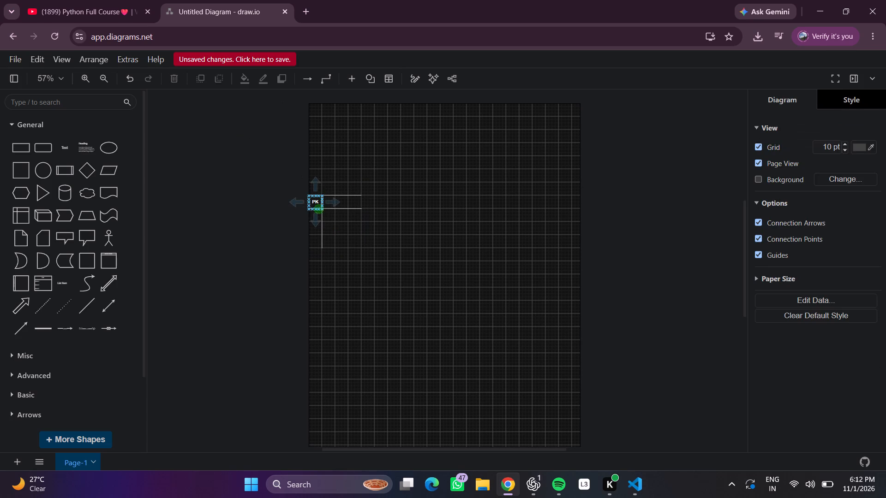
pyautogui.click(172, 75)
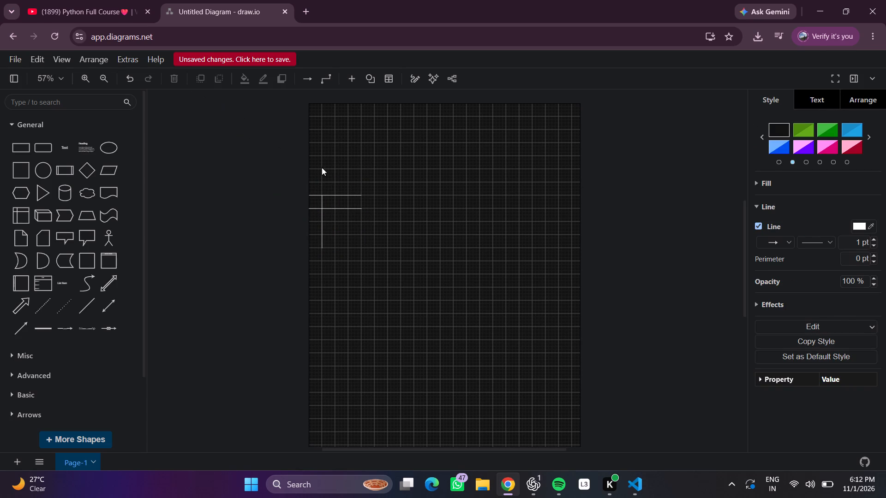
pyautogui.moveTo(322, 167); pyautogui.dragTo(606, 378)
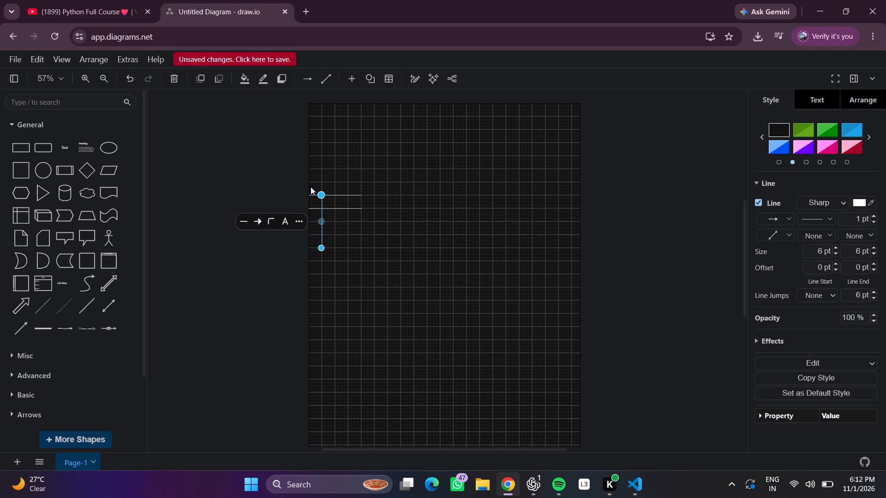
pyautogui.moveTo(307, 186); pyautogui.dragTo(436, 311)
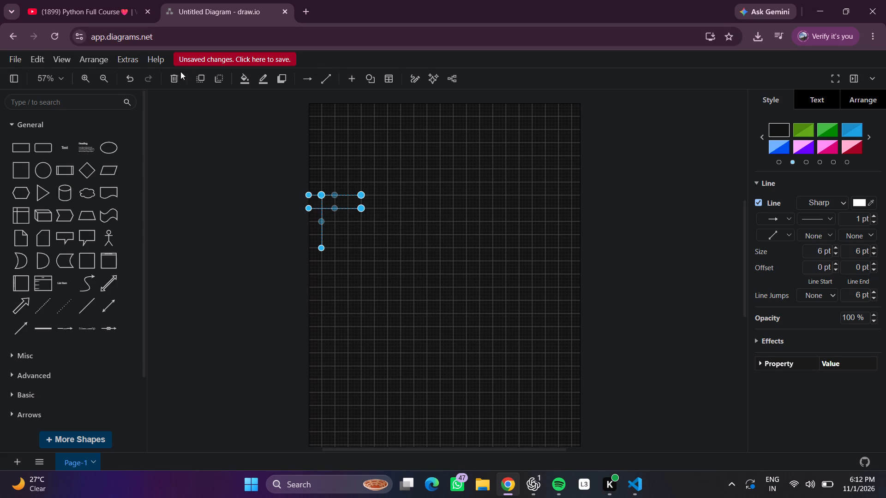
pyautogui.click(176, 76)
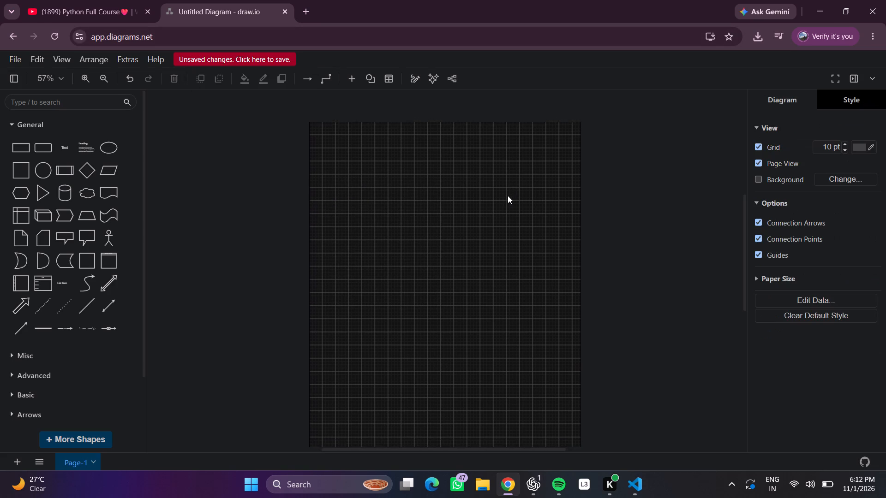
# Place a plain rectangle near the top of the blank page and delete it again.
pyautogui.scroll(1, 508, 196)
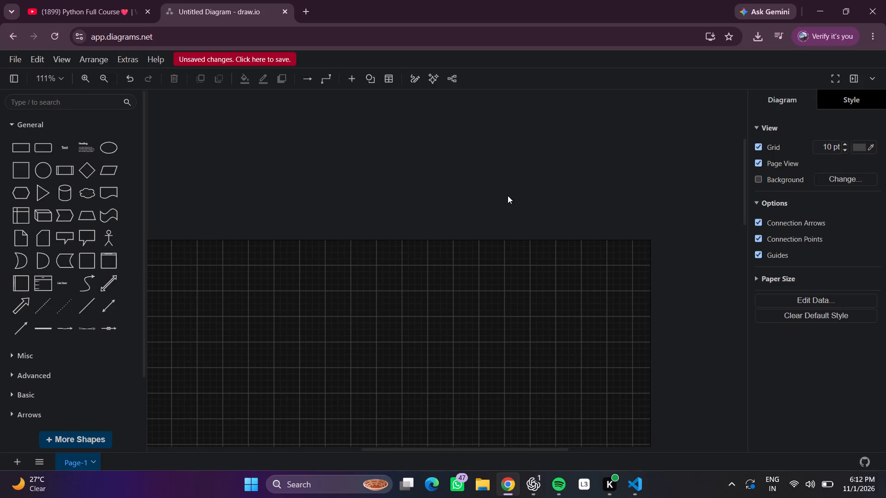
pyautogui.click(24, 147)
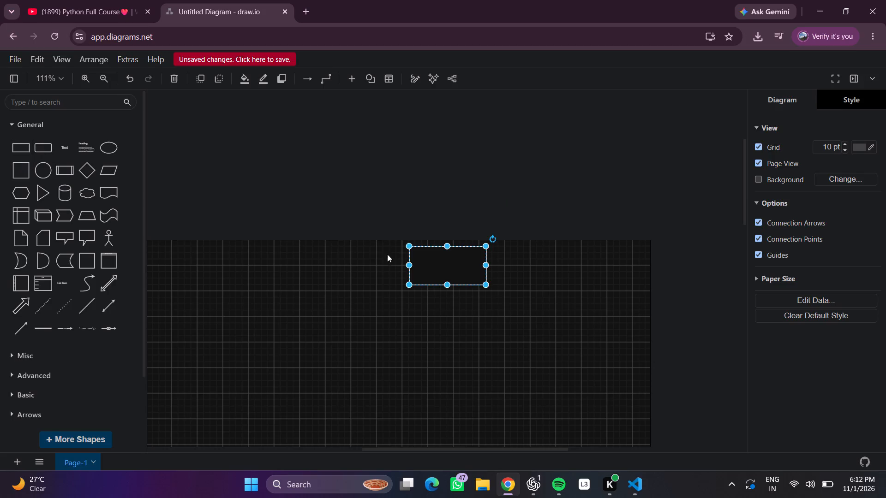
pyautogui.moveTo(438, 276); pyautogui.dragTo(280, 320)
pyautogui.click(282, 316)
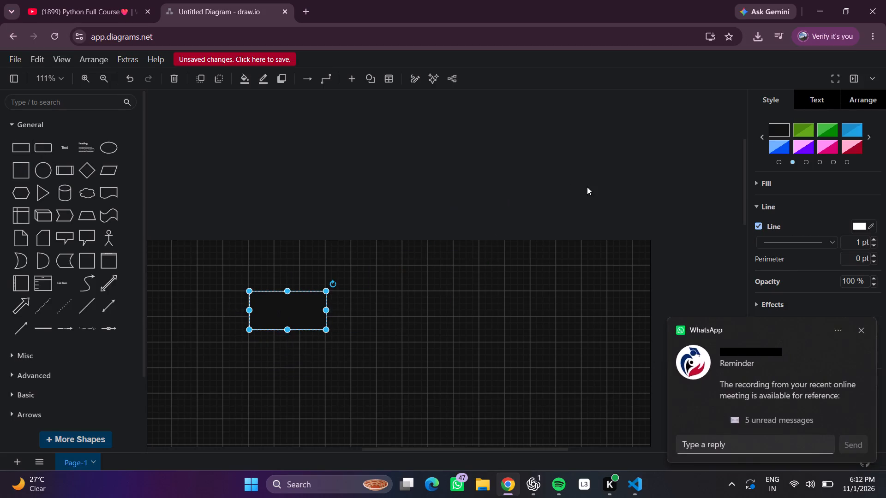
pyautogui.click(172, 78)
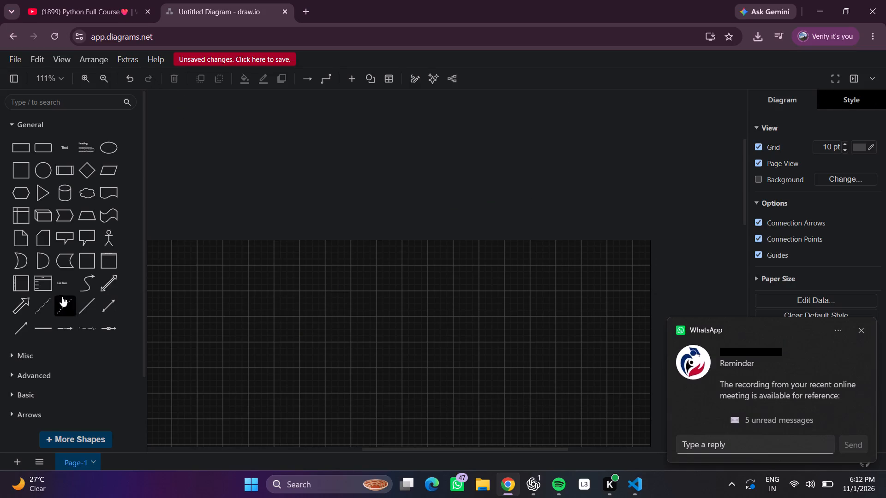
# Insert an untitled square container shape from the general shapes onto the page.
pyautogui.click(86, 268)
pyautogui.moveTo(416, 260); pyautogui.dragTo(357, 302)
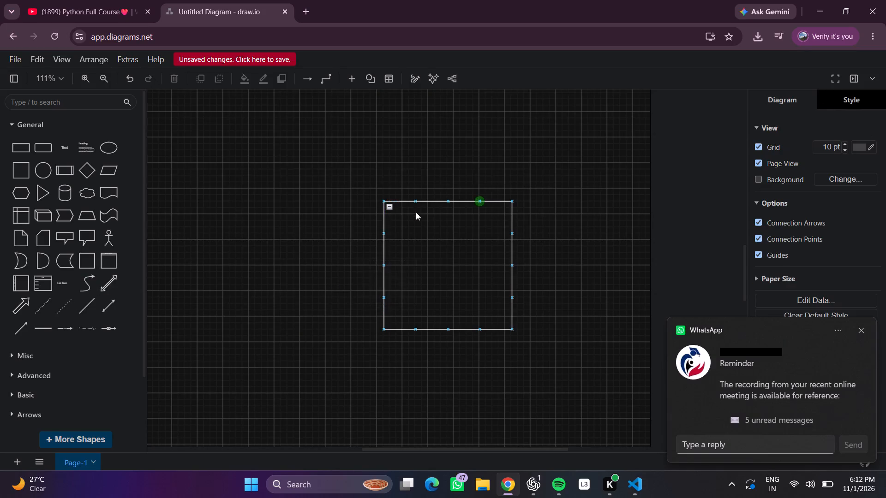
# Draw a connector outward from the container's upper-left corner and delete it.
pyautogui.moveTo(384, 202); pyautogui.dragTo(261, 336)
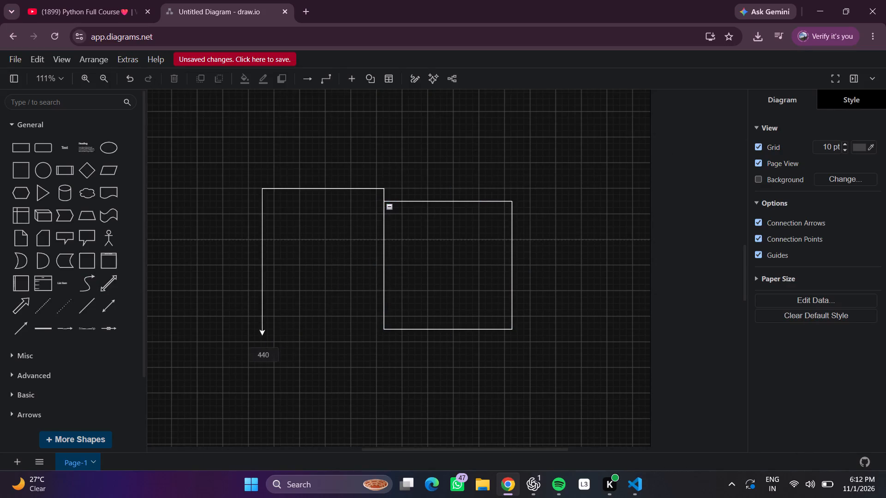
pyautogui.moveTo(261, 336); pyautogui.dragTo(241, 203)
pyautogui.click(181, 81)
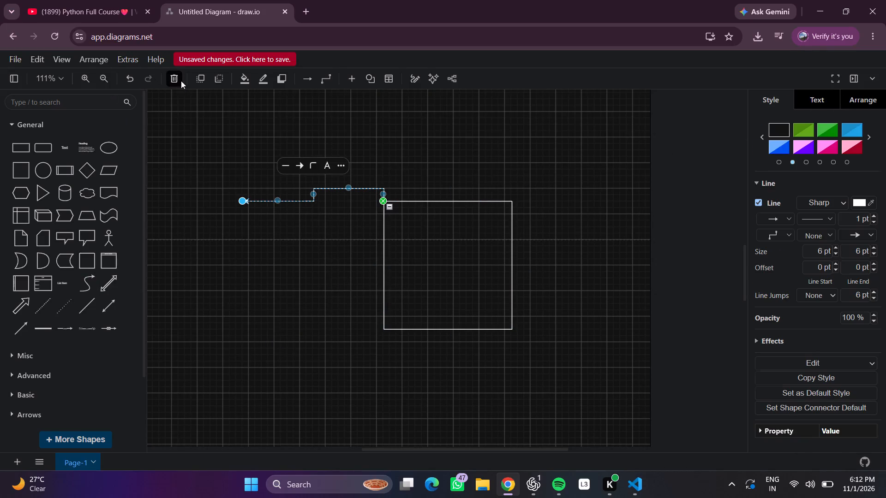
# Collapse the container shape.
pyautogui.click(389, 208)
pyautogui.click(377, 196)
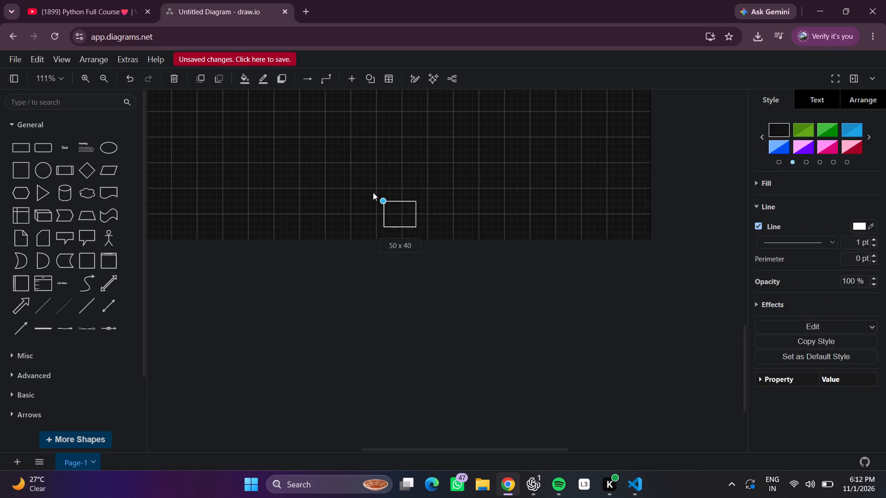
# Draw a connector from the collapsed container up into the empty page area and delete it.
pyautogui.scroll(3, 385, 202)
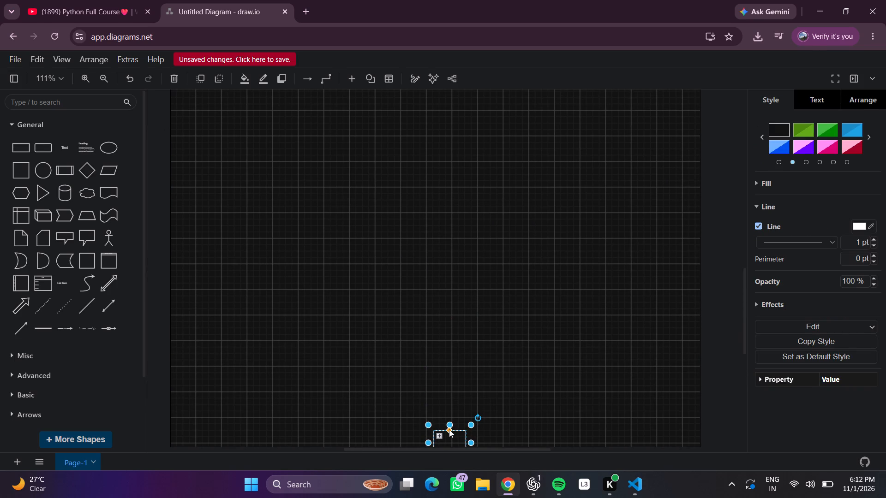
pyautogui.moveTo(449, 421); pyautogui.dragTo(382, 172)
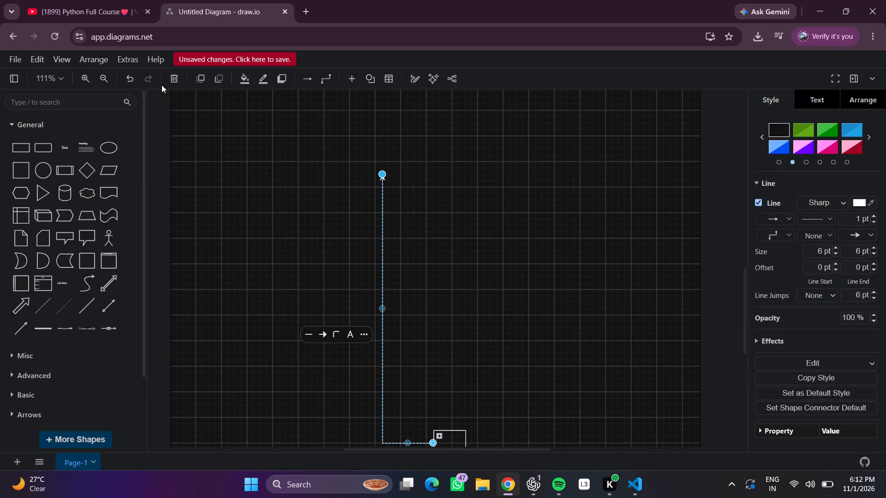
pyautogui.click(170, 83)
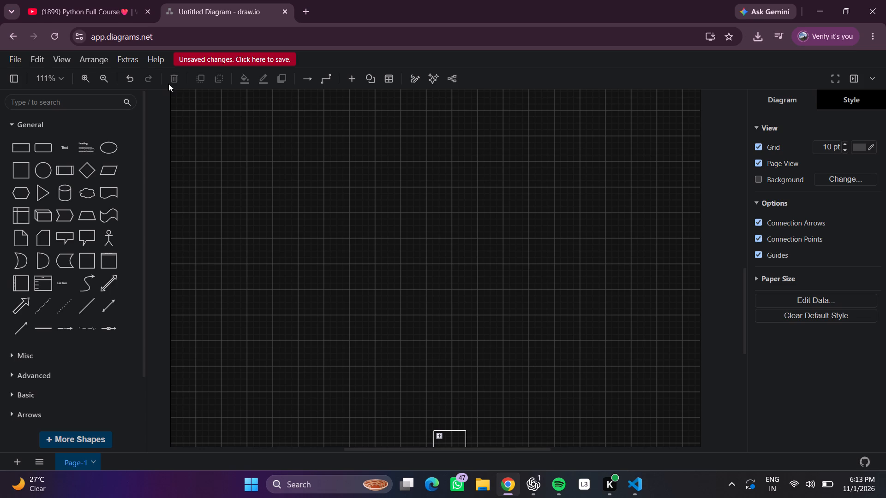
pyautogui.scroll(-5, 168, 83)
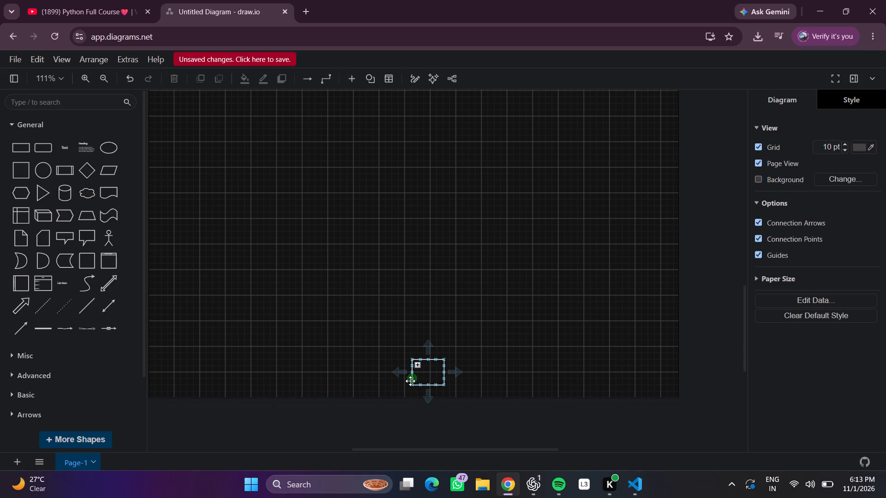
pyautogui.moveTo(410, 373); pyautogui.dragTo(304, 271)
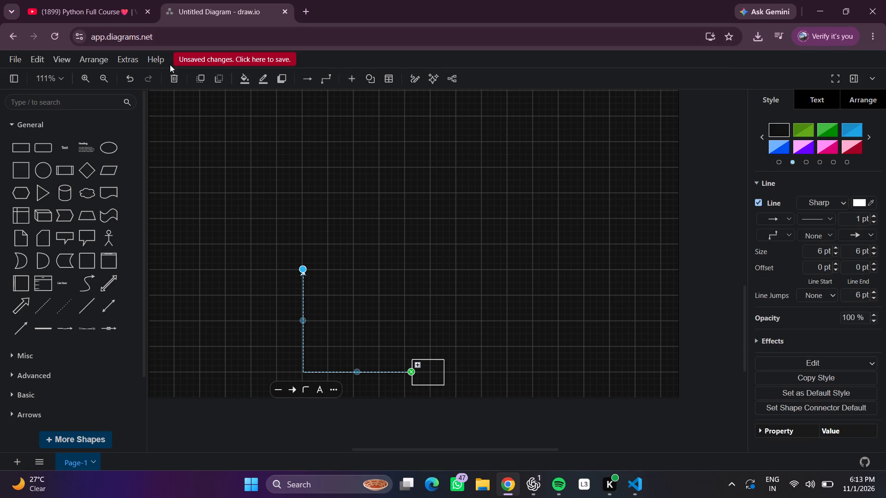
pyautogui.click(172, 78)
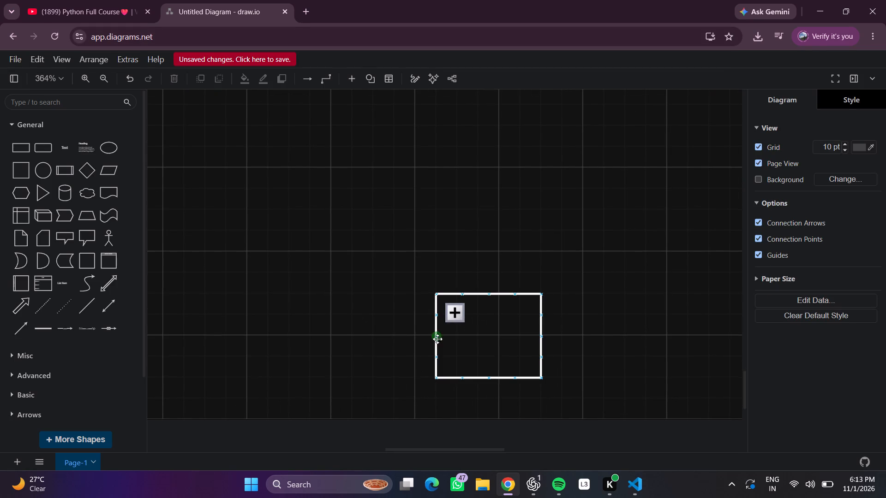
# Enlarge the small container to about 340 wide, stretching its upper-left corner outward and its top edge near the page's top.
pyautogui.click(482, 289)
pyautogui.click(494, 294)
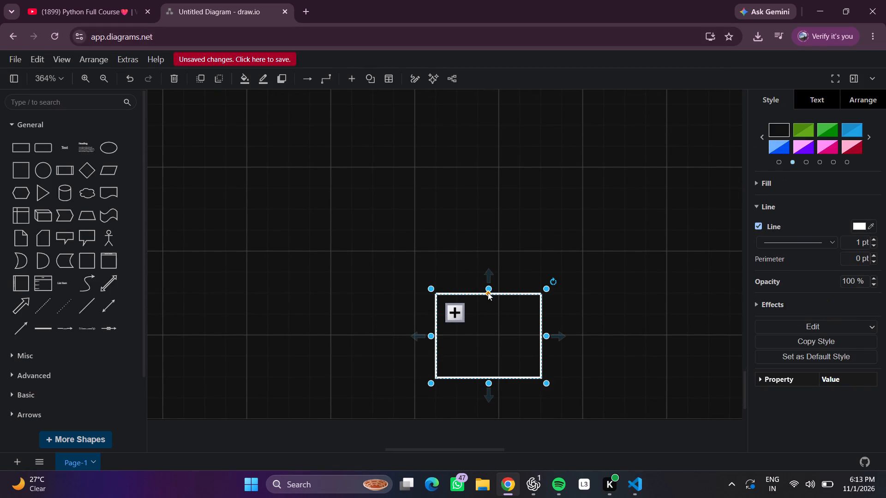
pyautogui.click(489, 292)
pyautogui.moveTo(432, 291); pyautogui.dragTo(431, 290)
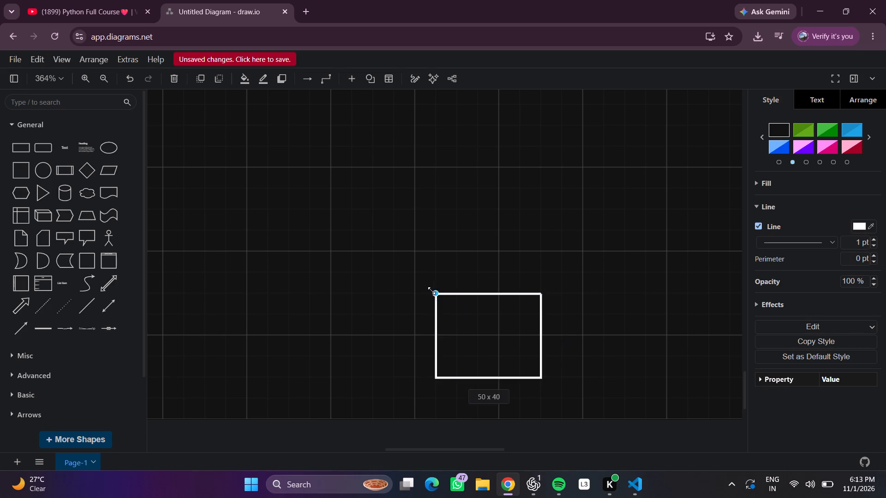
pyautogui.moveTo(431, 290); pyautogui.dragTo(303, 101)
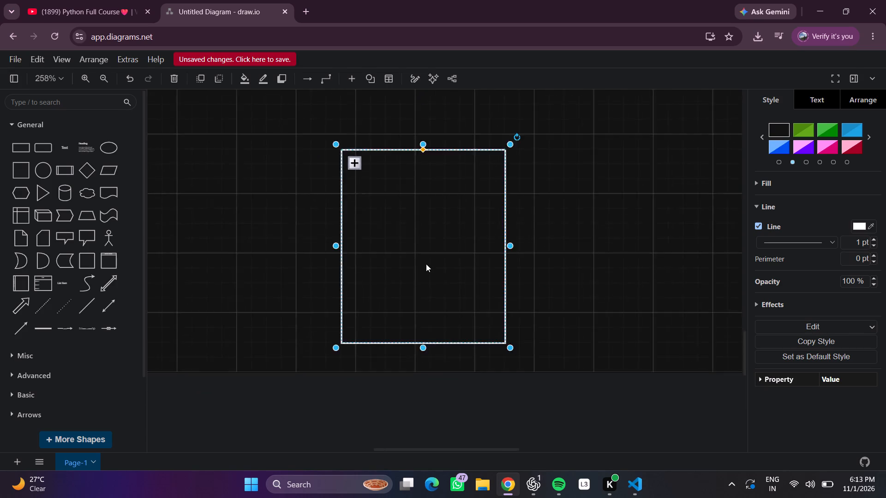
pyautogui.scroll(2, 419, 261)
pyautogui.moveTo(389, 362); pyautogui.dragTo(303, 195)
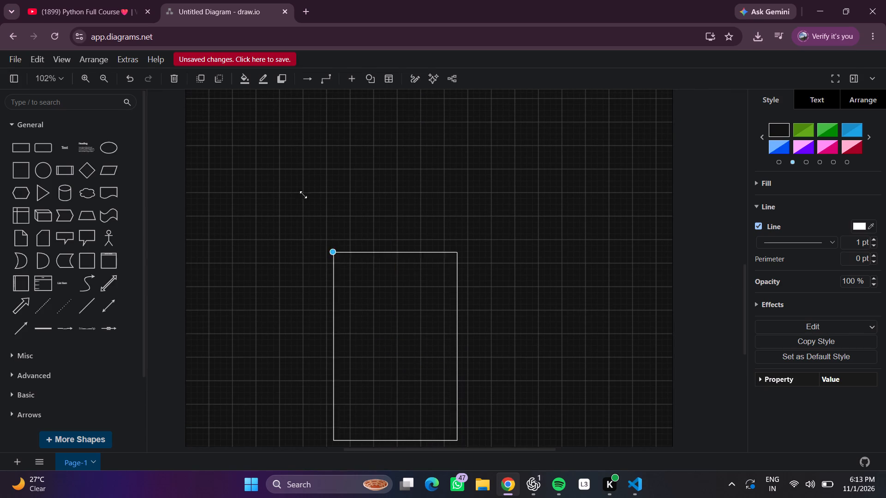
pyautogui.moveTo(303, 195); pyautogui.dragTo(254, 91)
pyautogui.scroll(3, 323, 146)
pyautogui.scroll(1, 388, 208)
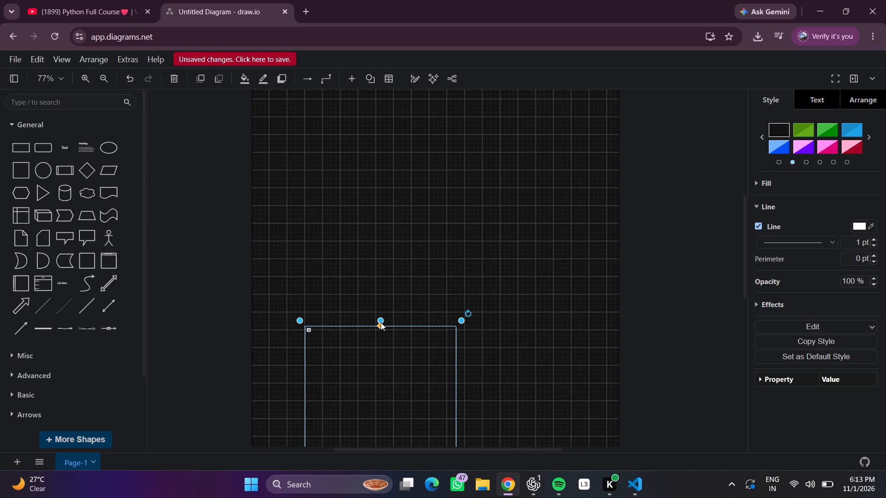
pyautogui.click(380, 325)
pyautogui.moveTo(383, 318); pyautogui.dragTo(360, 107)
pyautogui.scroll(1, 459, 157)
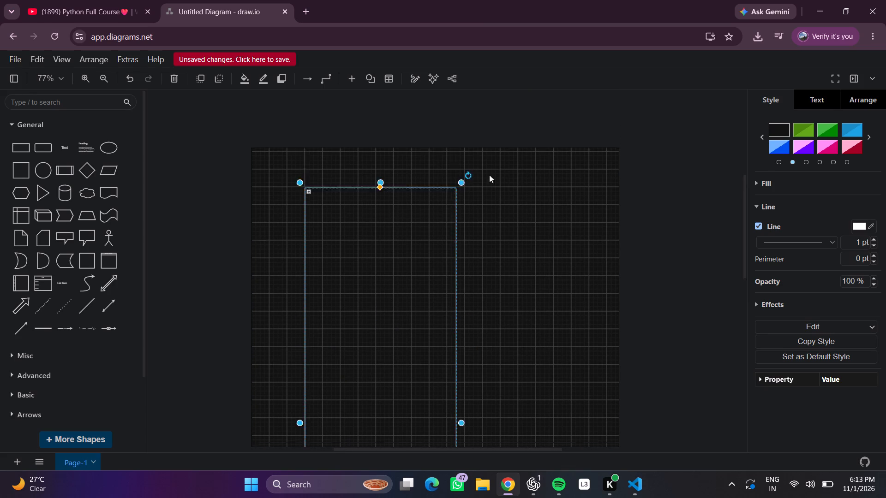
pyautogui.scroll(2, 489, 175)
# Shorten the tall container by raising its bottom edge, keeping its width at 340.
pyautogui.hscroll(5, 514, 267)
pyautogui.scroll(-4, 482, 332)
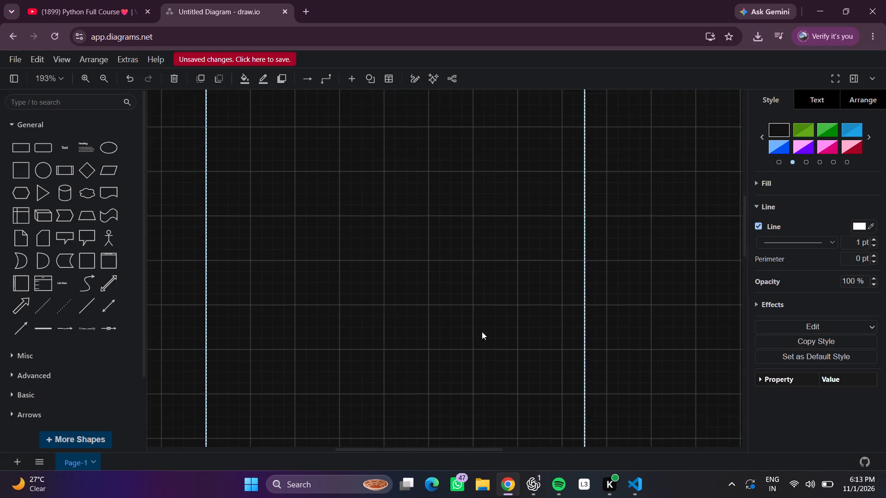
pyautogui.scroll(-10, 482, 332)
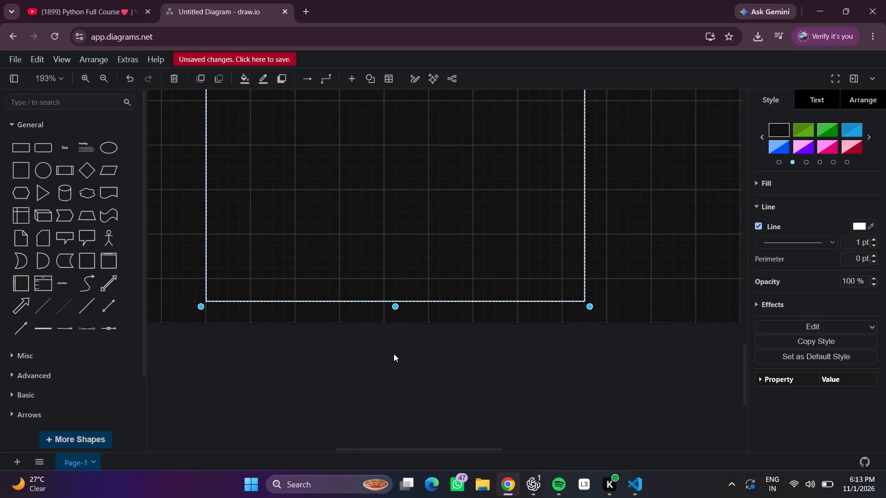
pyautogui.click(392, 307)
pyautogui.moveTo(395, 304); pyautogui.dragTo(374, 110)
pyautogui.scroll(4, 373, 104)
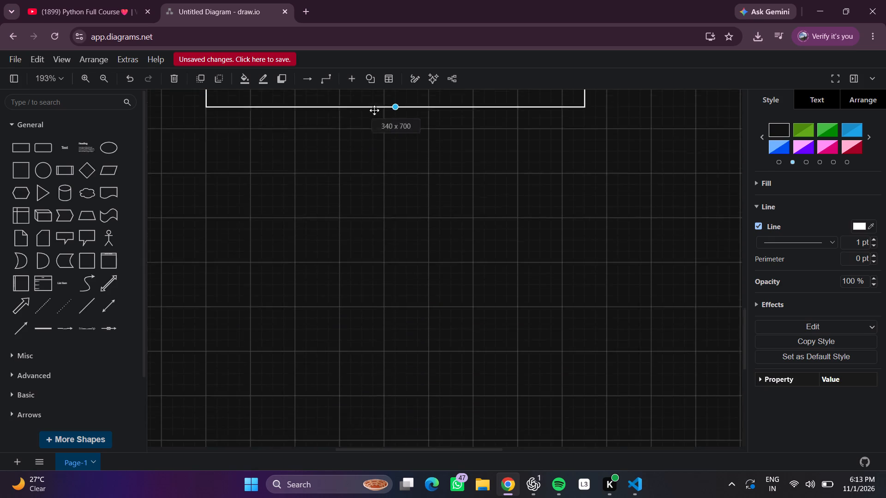
pyautogui.scroll(2, 374, 110)
pyautogui.moveTo(374, 110); pyautogui.dragTo(370, 172)
pyautogui.scroll(4, 374, 113)
pyautogui.scroll(4, 399, 174)
pyautogui.scroll(2, 453, 187)
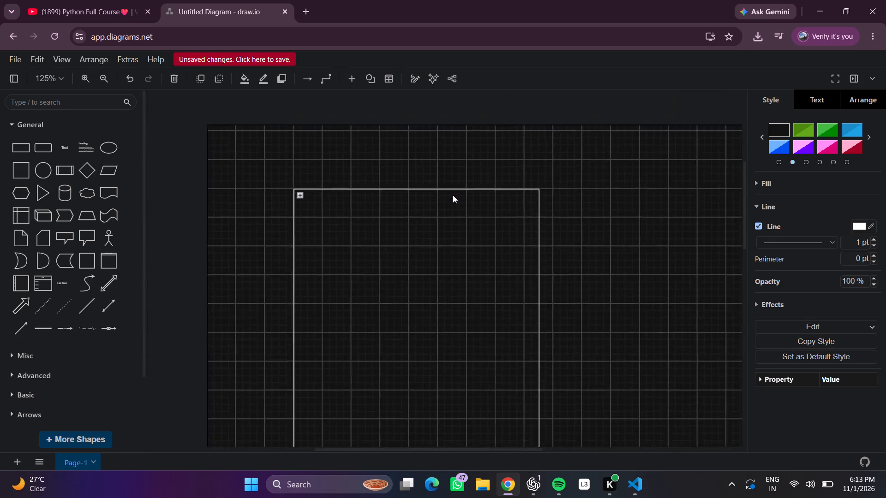
# Raise the container's bottom edge further to make it a wide, low box near the top of the page.
pyautogui.scroll(-1, 461, 282)
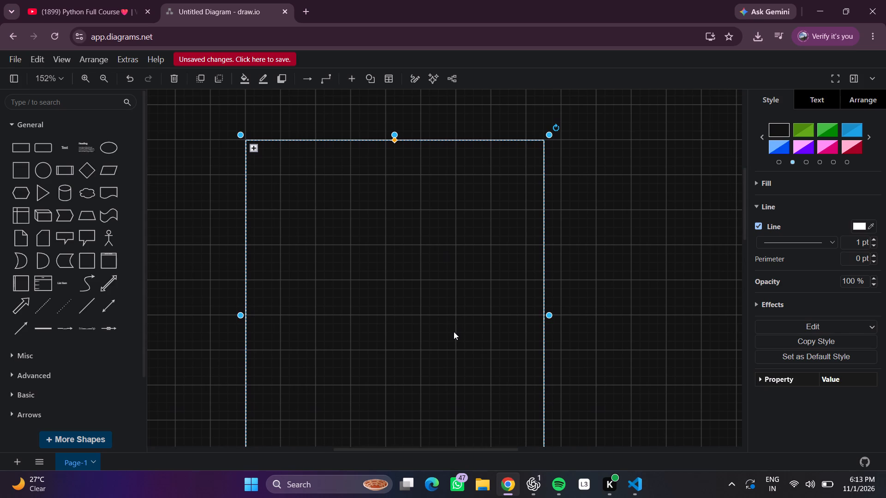
pyautogui.scroll(-3, 454, 332)
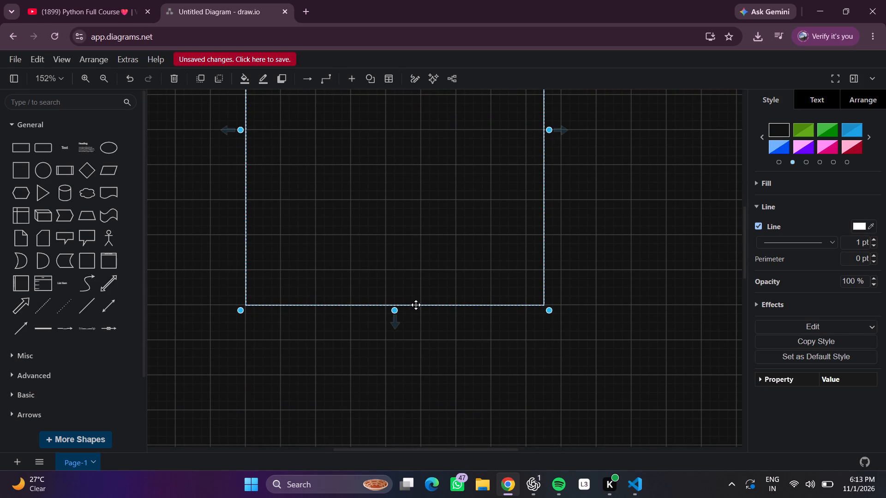
pyautogui.moveTo(398, 310); pyautogui.dragTo(385, 130)
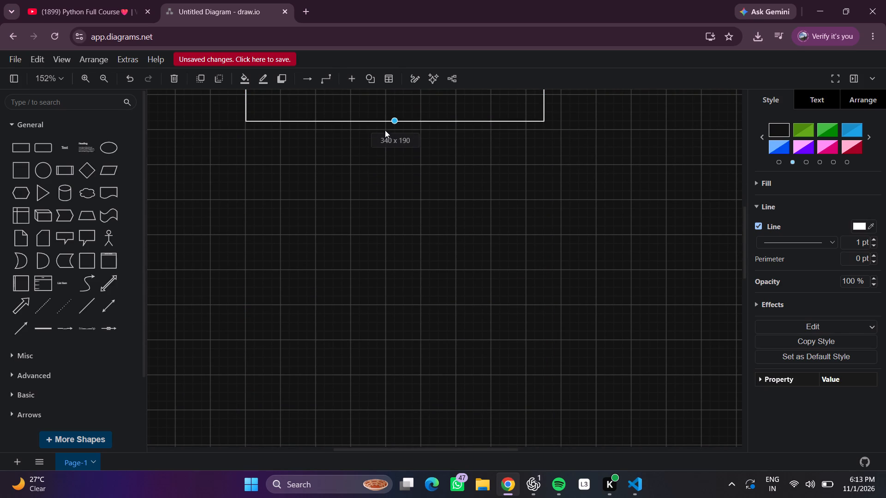
pyautogui.moveTo(385, 130); pyautogui.dragTo(385, 135)
pyautogui.scroll(4, 423, 138)
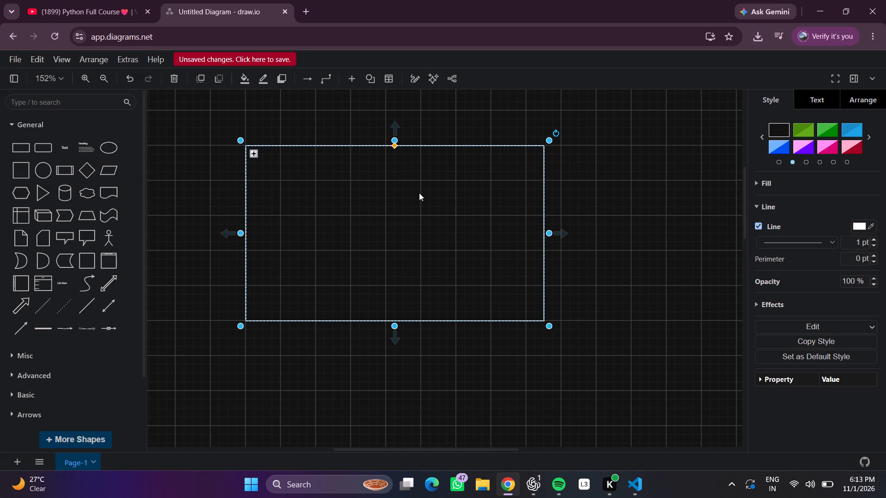
pyautogui.click(407, 320)
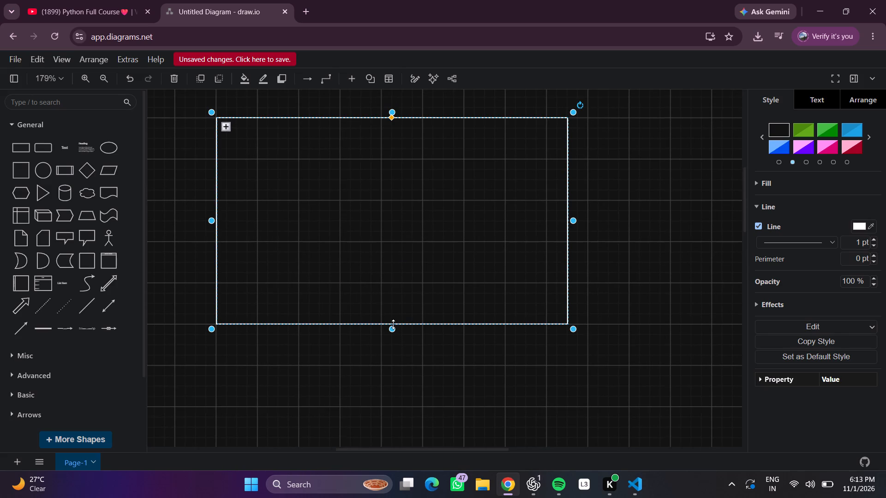
pyautogui.moveTo(393, 328); pyautogui.dragTo(387, 200)
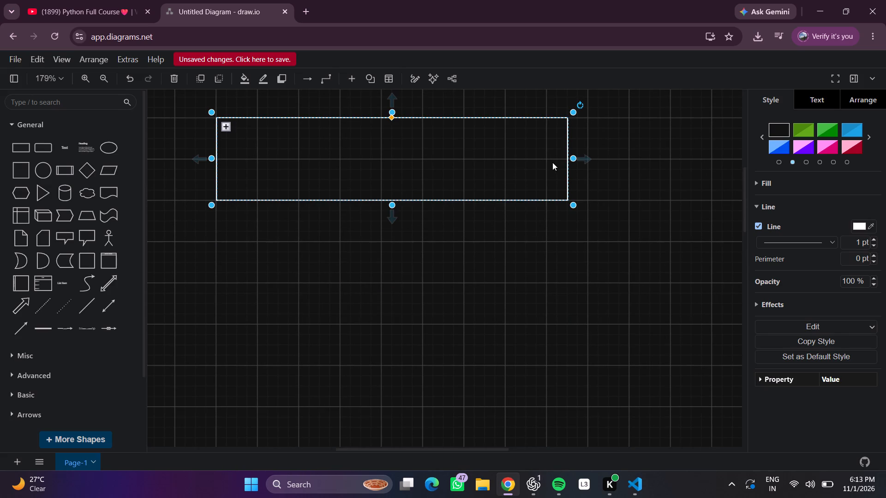
# Move the container up and toward the page's left, resizing it to about 270 wide and 90 tall.
pyautogui.moveTo(570, 157); pyautogui.dragTo(529, 161)
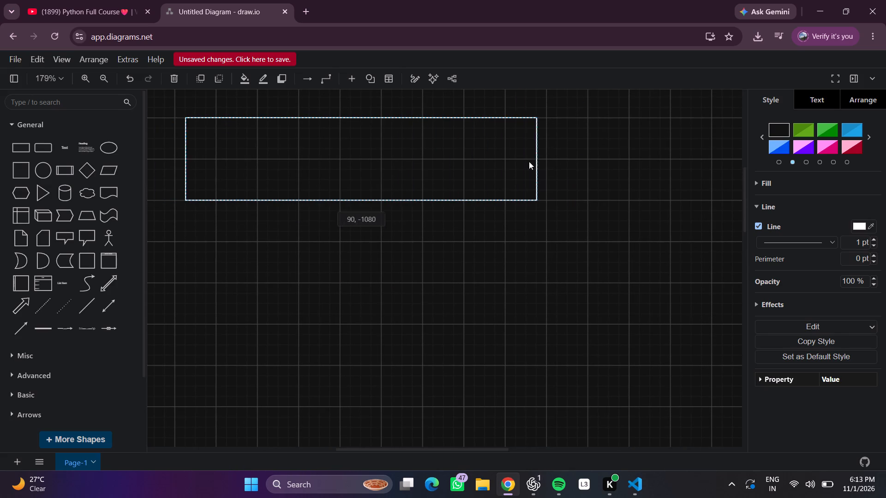
pyautogui.moveTo(529, 161); pyautogui.dragTo(534, 163)
pyautogui.click(504, 168)
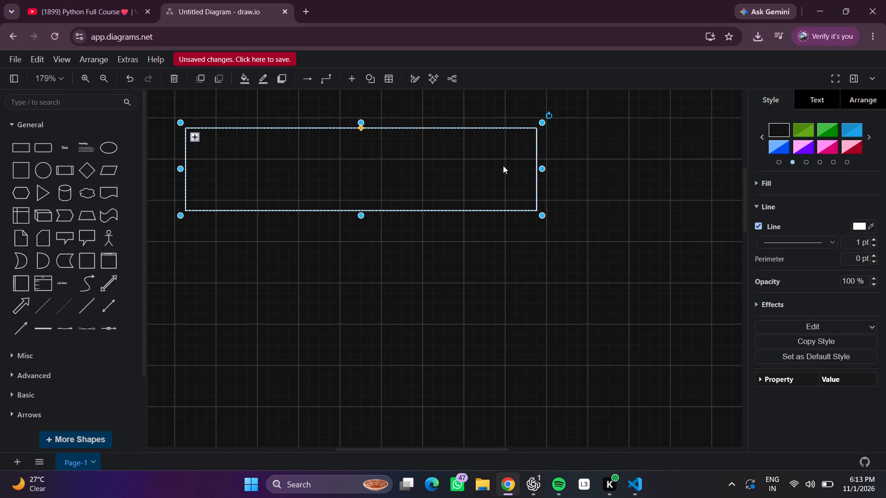
pyautogui.moveTo(541, 170); pyautogui.dragTo(470, 169)
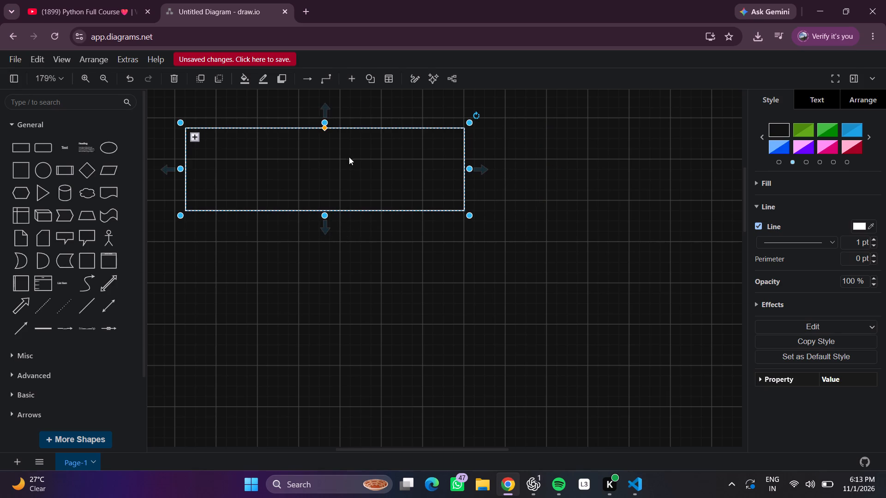
pyautogui.click(323, 127)
pyautogui.moveTo(325, 121); pyautogui.dragTo(325, 114)
pyautogui.moveTo(324, 212); pyautogui.dragTo(325, 205)
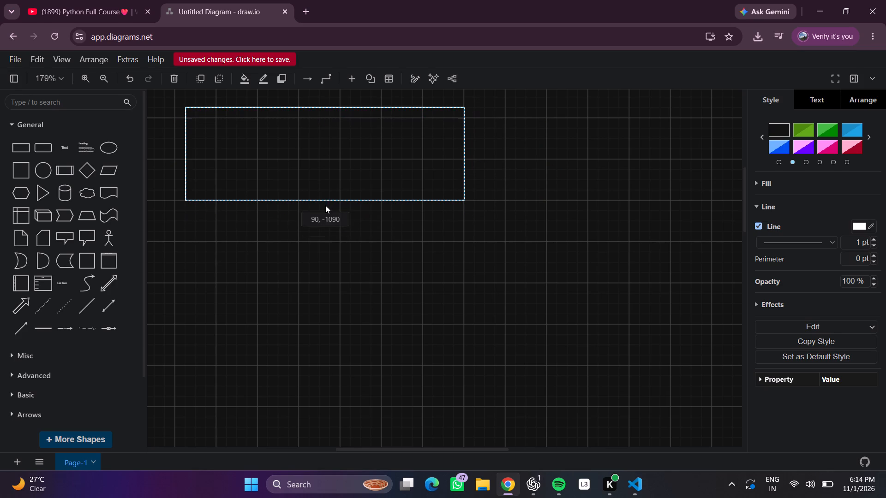
pyautogui.moveTo(325, 205); pyautogui.dragTo(325, 203)
pyautogui.moveTo(182, 149); pyautogui.dragTo(175, 149)
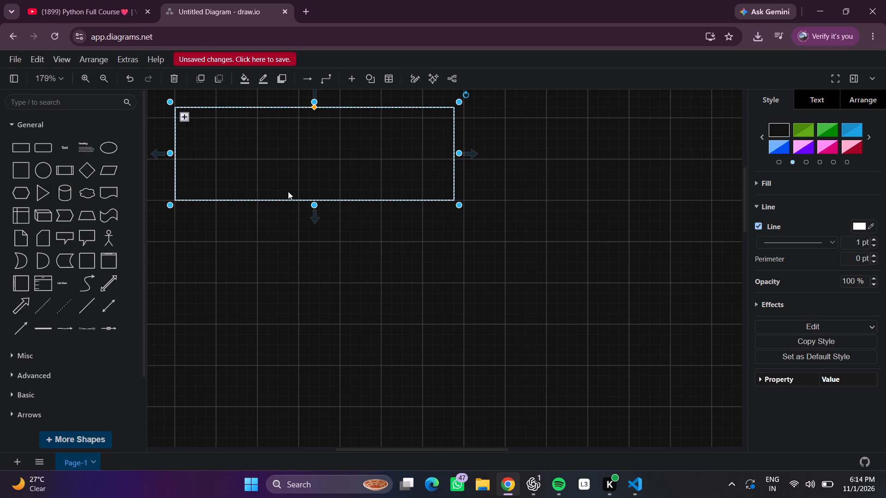
# Shrink the container to about 200 by 40 by lowering its top edge and pulling in its right edge.
pyautogui.moveTo(314, 100); pyautogui.dragTo(302, 154)
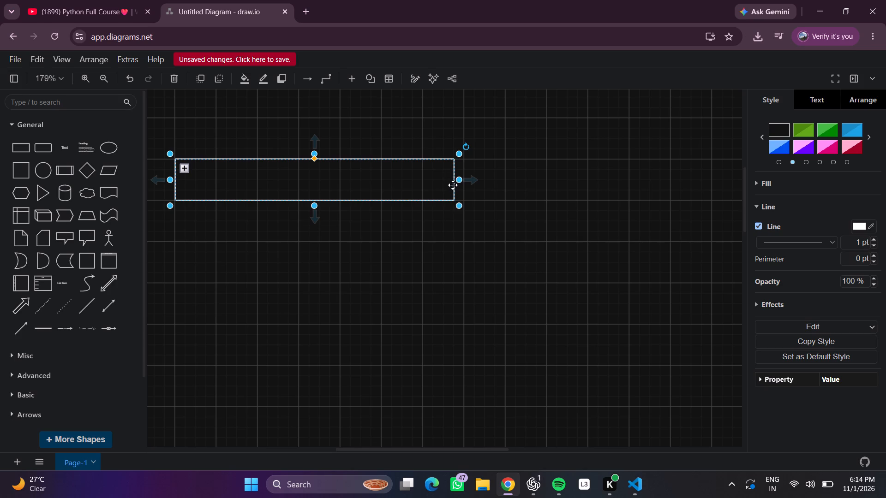
pyautogui.moveTo(460, 181); pyautogui.dragTo(376, 181)
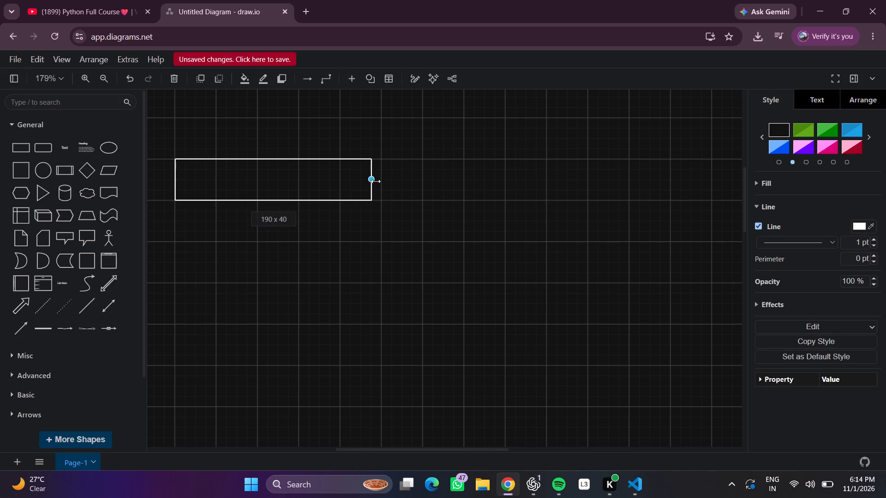
pyautogui.moveTo(376, 181); pyautogui.dragTo(386, 181)
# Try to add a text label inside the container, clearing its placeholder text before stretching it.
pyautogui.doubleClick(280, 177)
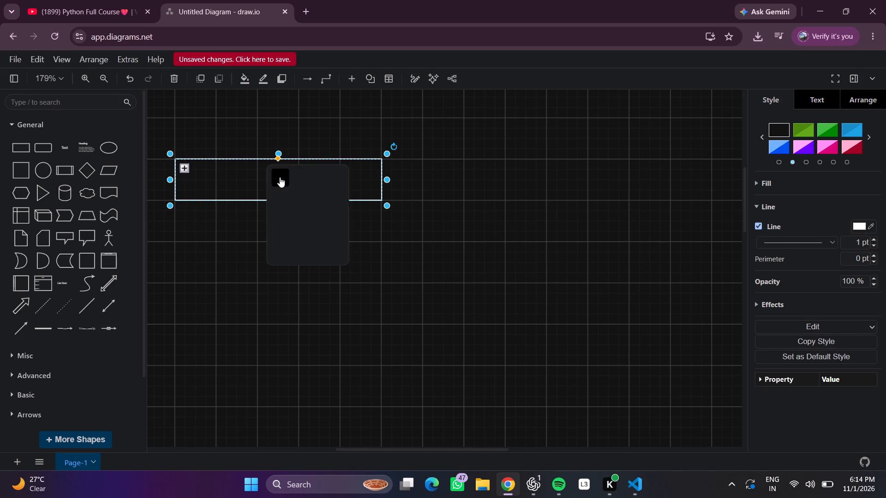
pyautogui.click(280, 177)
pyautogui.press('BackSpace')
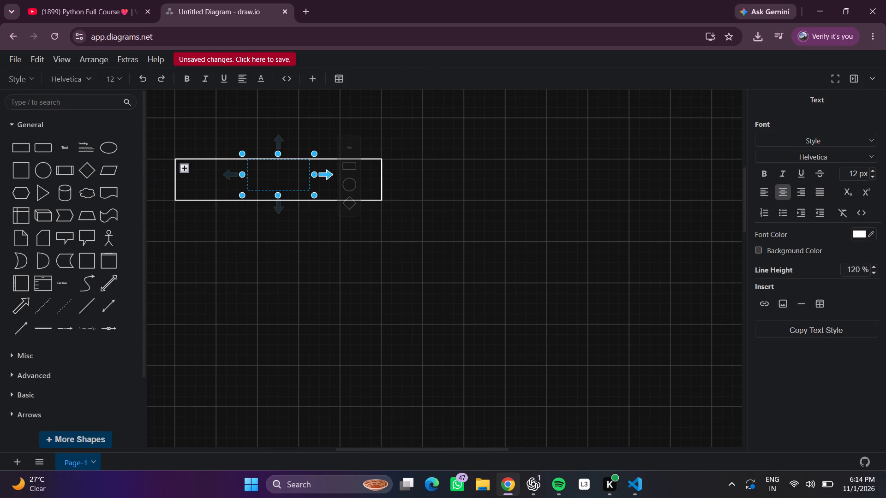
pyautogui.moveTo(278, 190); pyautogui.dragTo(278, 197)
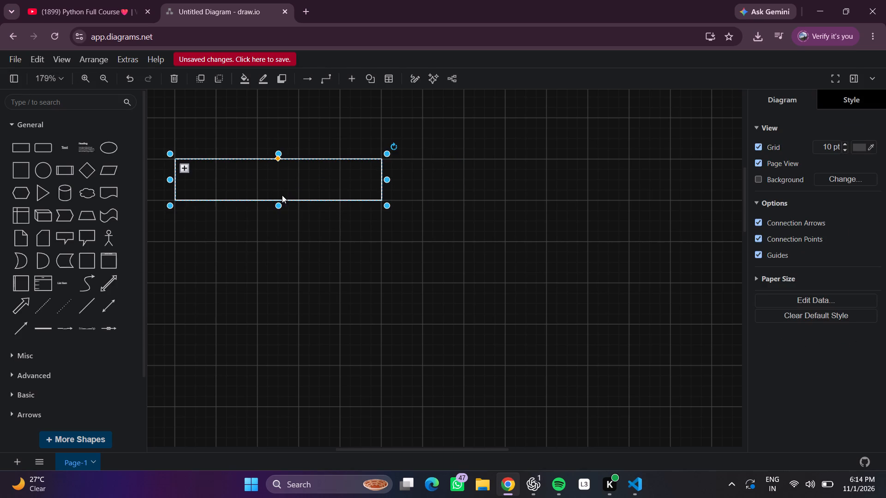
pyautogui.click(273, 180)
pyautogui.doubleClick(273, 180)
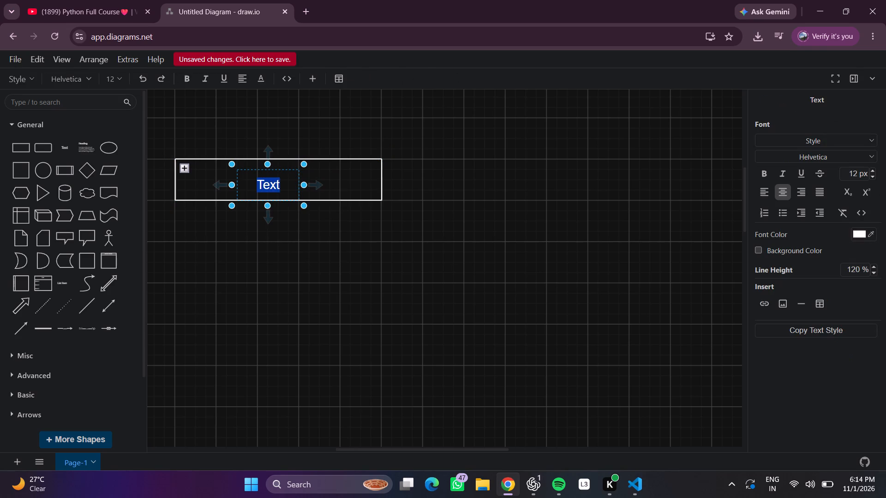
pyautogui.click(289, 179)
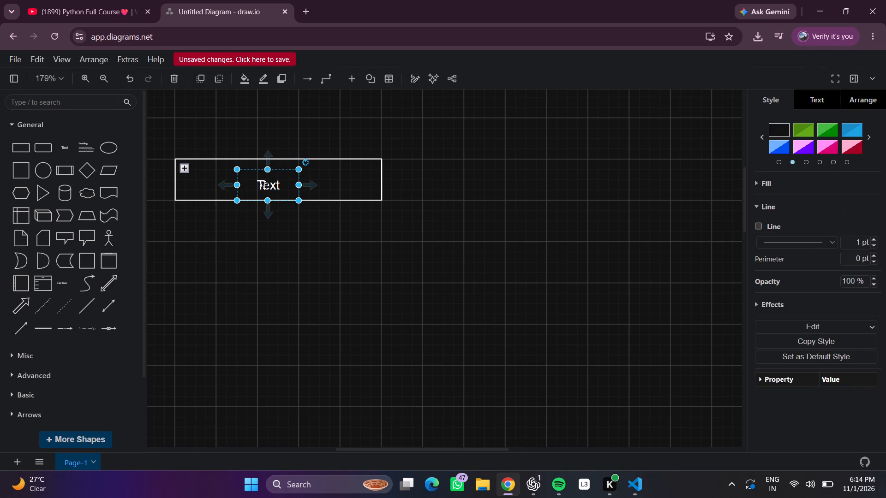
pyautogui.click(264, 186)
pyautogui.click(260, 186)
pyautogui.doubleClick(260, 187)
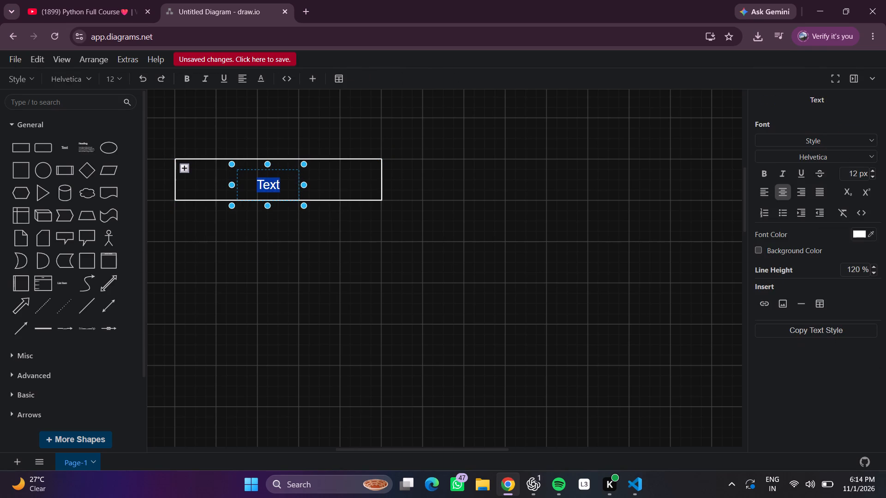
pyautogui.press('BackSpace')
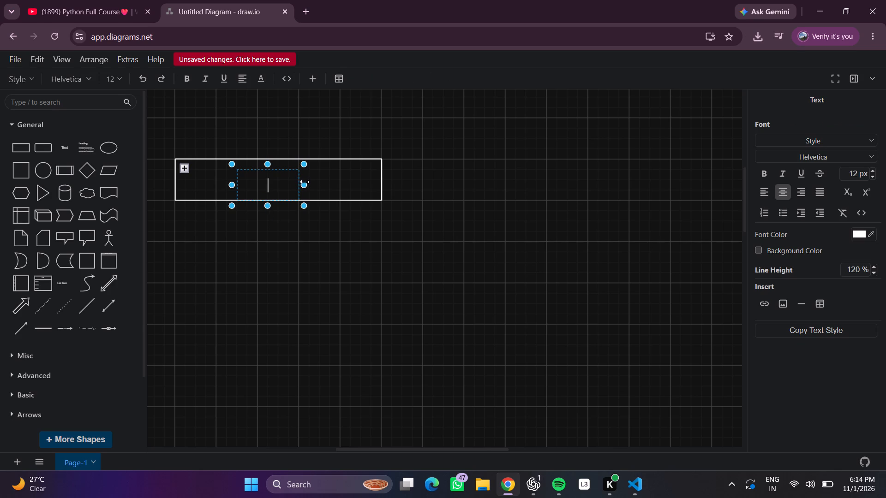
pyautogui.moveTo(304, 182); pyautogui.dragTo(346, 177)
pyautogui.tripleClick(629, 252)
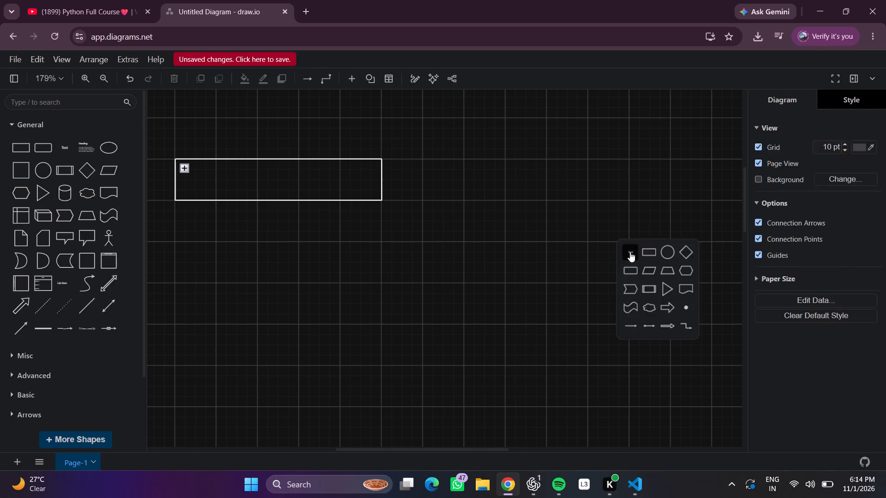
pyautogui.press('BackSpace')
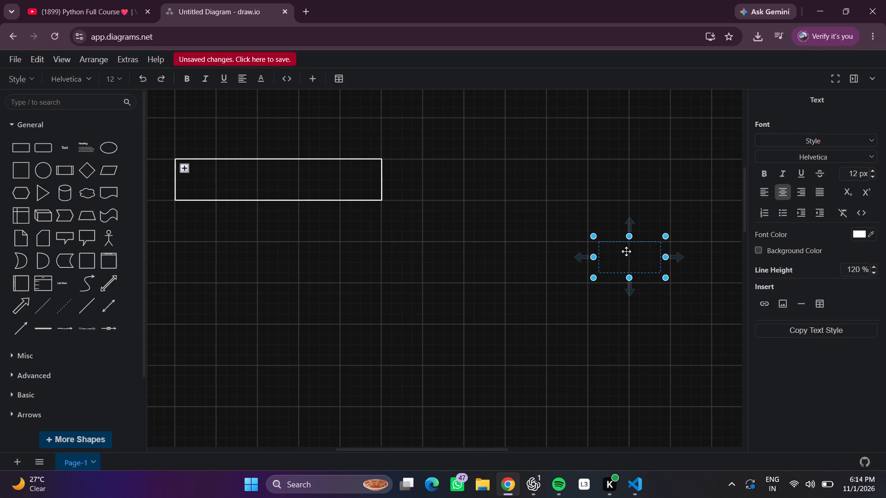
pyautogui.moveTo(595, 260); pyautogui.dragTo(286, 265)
# Insert a text shape below the container and stretch it into the container at about 180 by 40.
pyautogui.tripleClick(304, 259)
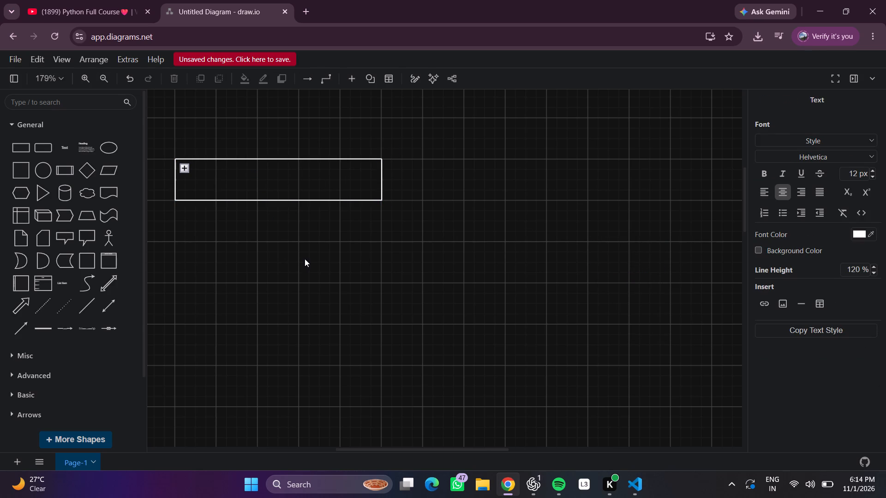
pyautogui.click(306, 259)
pyautogui.moveTo(310, 234); pyautogui.dragTo(300, 151)
pyautogui.moveTo(312, 269); pyautogui.dragTo(311, 209)
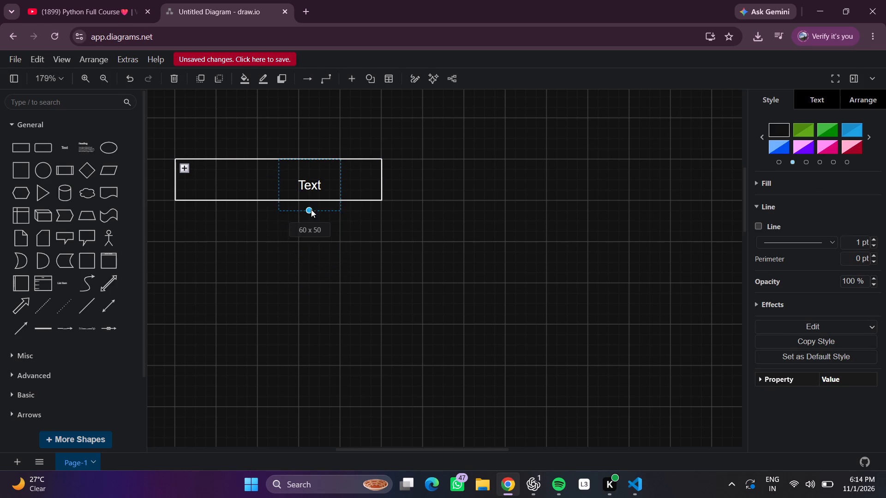
pyautogui.moveTo(311, 209); pyautogui.dragTo(311, 194)
pyautogui.moveTo(340, 178); pyautogui.dragTo(368, 181)
pyautogui.moveTo(280, 180); pyautogui.dragTo(189, 184)
# Replace the placeholder text in the container's label with "Rename Sucess".
pyautogui.doubleClick(270, 184)
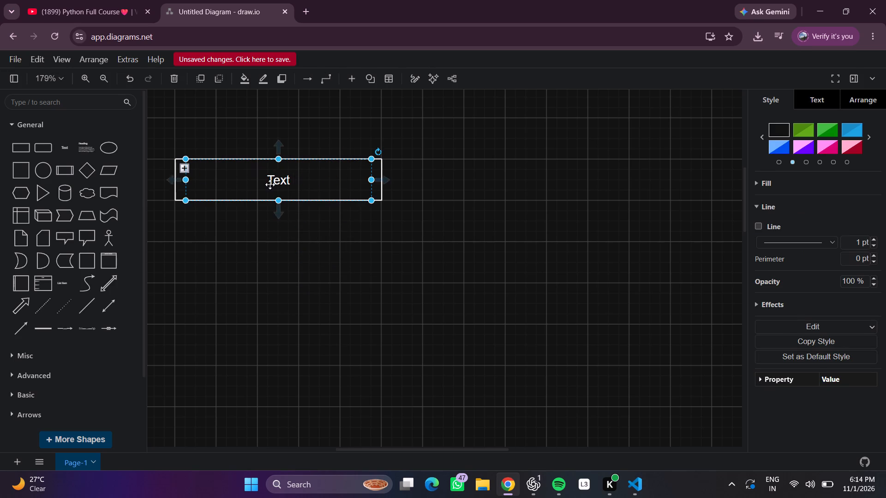
pyautogui.press('BackSpace')
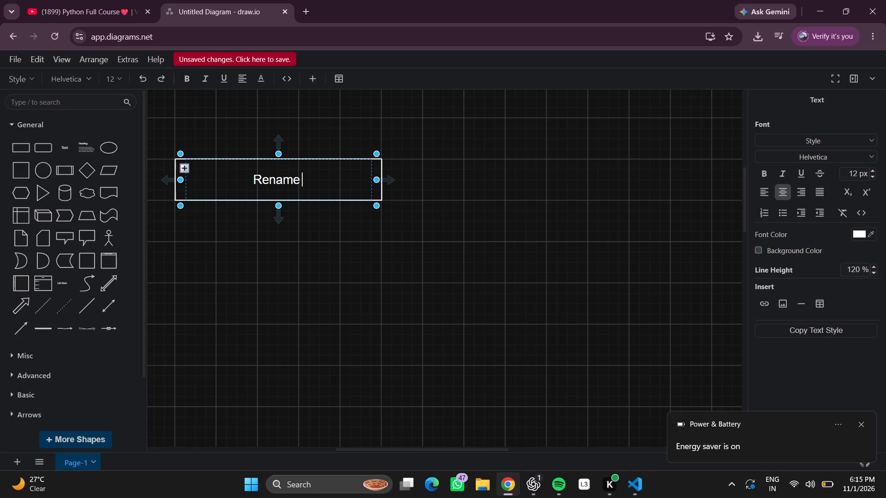
pyautogui.press('s')
pyautogui.write('ucess')
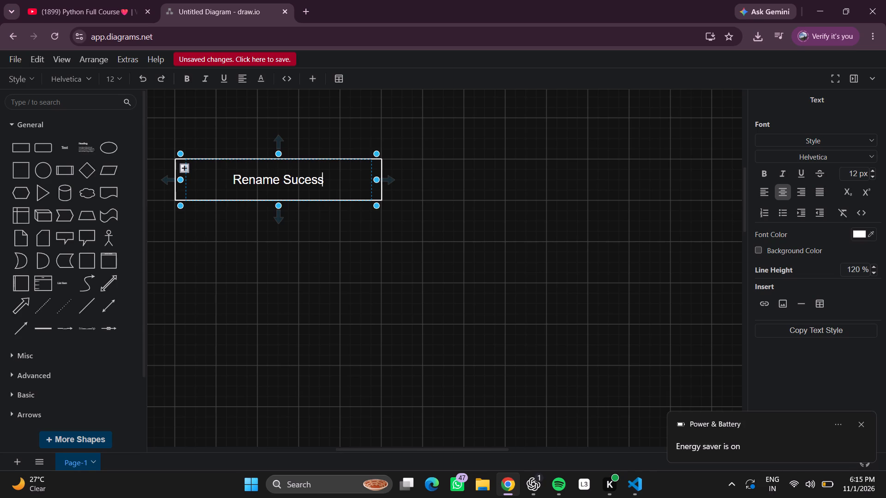
pyautogui.moveTo(636, 317); pyautogui.dragTo(633, 304)
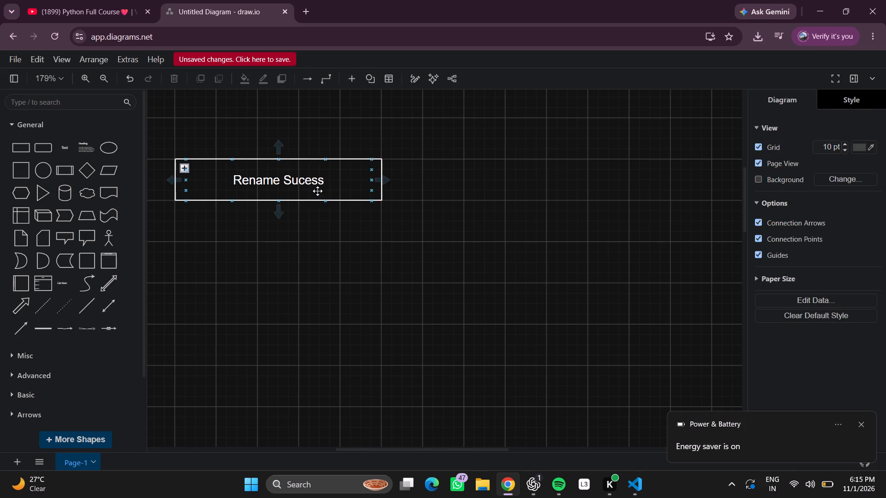
# Apply the Heading 2 style to the "Rename Sucess" label.
pyautogui.doubleClick(317, 186)
pyautogui.click(814, 143)
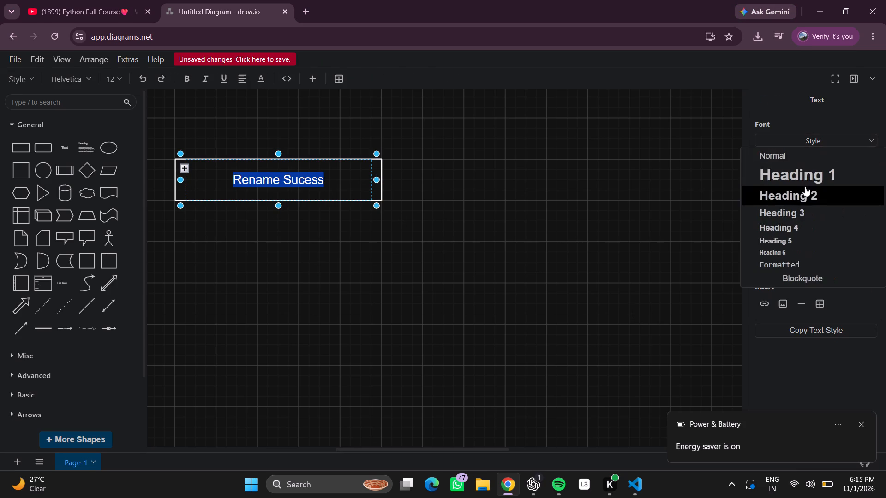
pyautogui.click(804, 193)
pyautogui.click(709, 249)
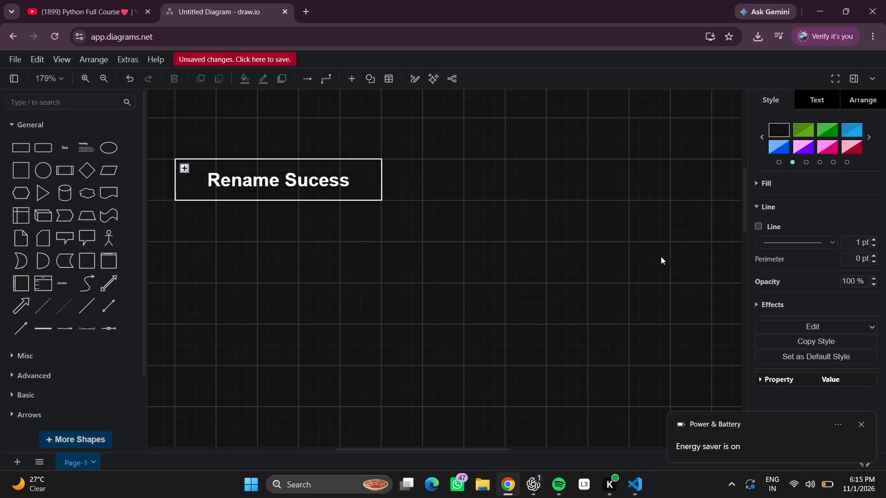
# Add a short horizontal arrow about 40 long, its head attached to the middle of the container's right edge.
pyautogui.hscroll(-1, 661, 256)
pyautogui.scroll(1, 653, 255)
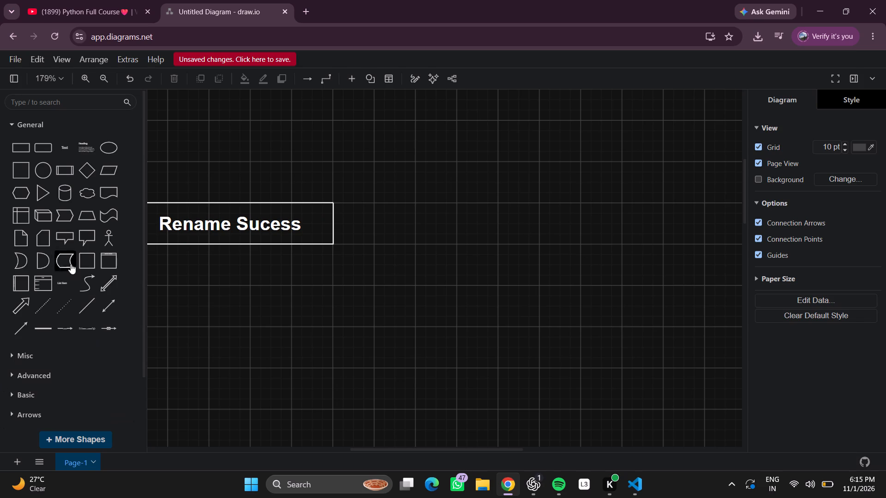
pyautogui.click(22, 326)
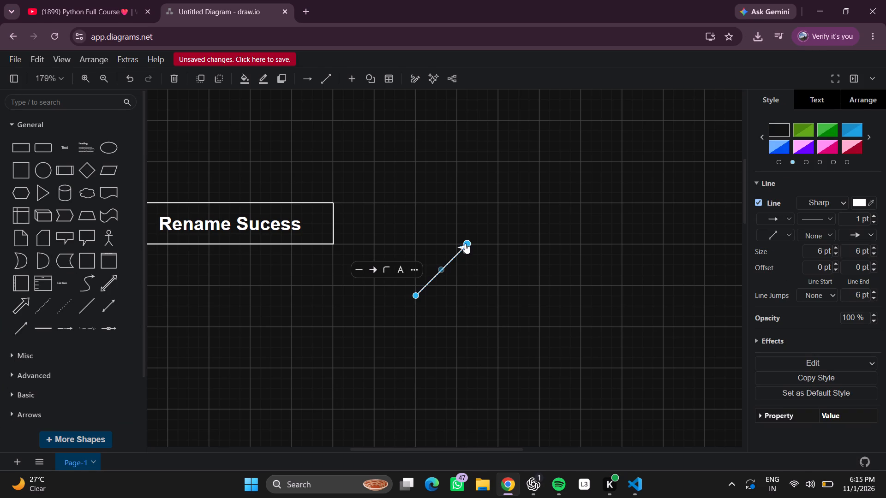
pyautogui.moveTo(466, 243); pyautogui.dragTo(333, 222)
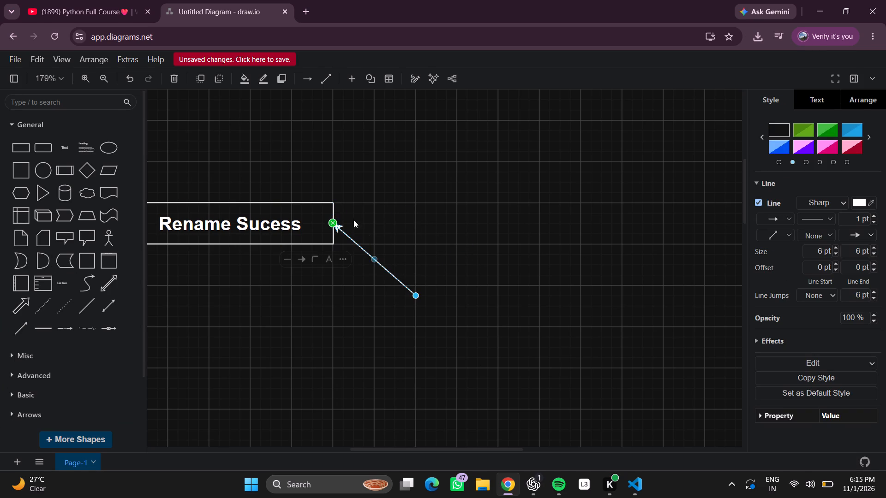
pyautogui.click(387, 229)
pyautogui.click(416, 281)
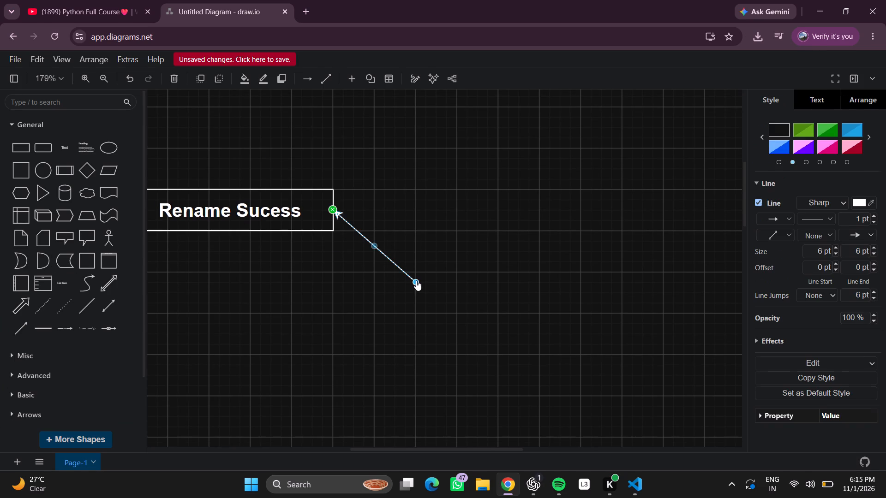
pyautogui.moveTo(416, 279); pyautogui.dragTo(373, 213)
pyautogui.click(470, 237)
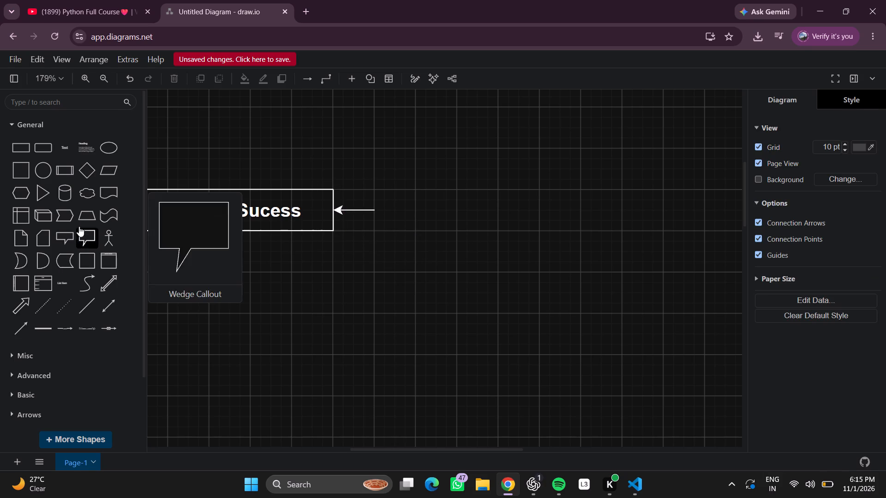
# Add a diamond and place its left corner at the tail of the arrow.
pyautogui.click(78, 162)
pyautogui.moveTo(462, 278); pyautogui.dragTo(448, 215)
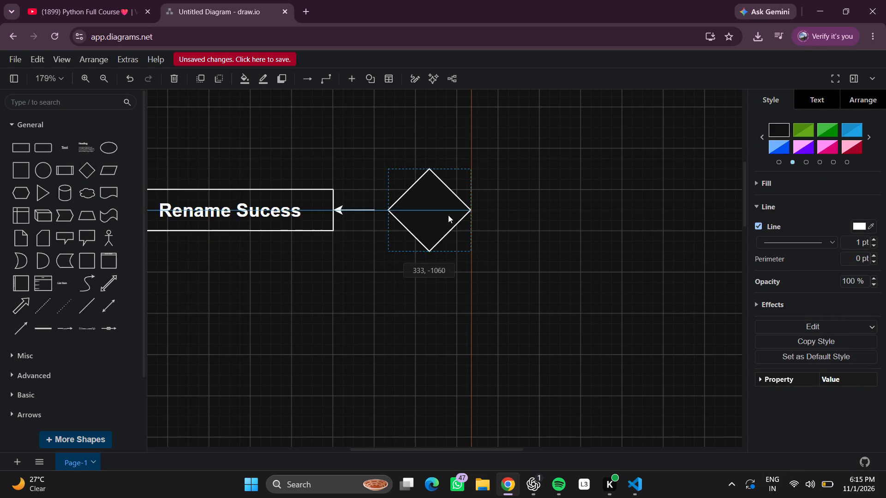
pyautogui.moveTo(448, 215); pyautogui.dragTo(434, 213)
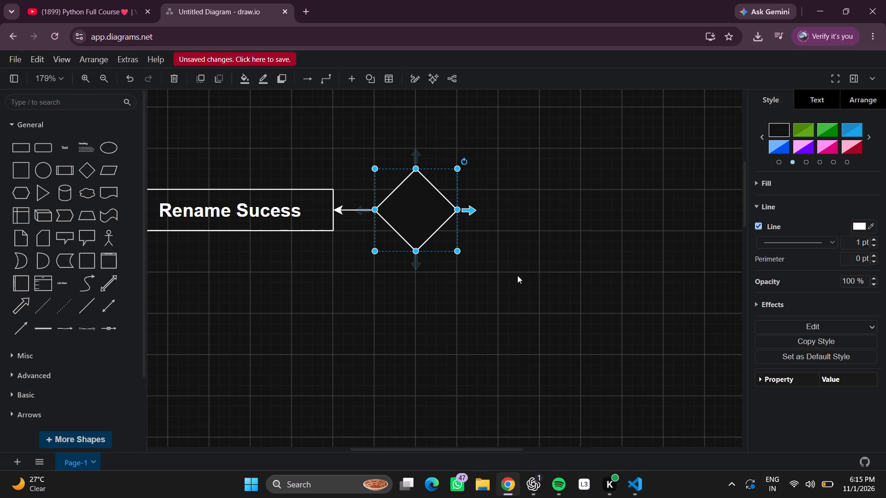
# Resize the diamond to about 40 x 40, keeping its left corner on the arrow's tail and centring it on the arrow.
pyautogui.scroll(1, 511, 279)
pyautogui.hscroll(1, 571, 213)
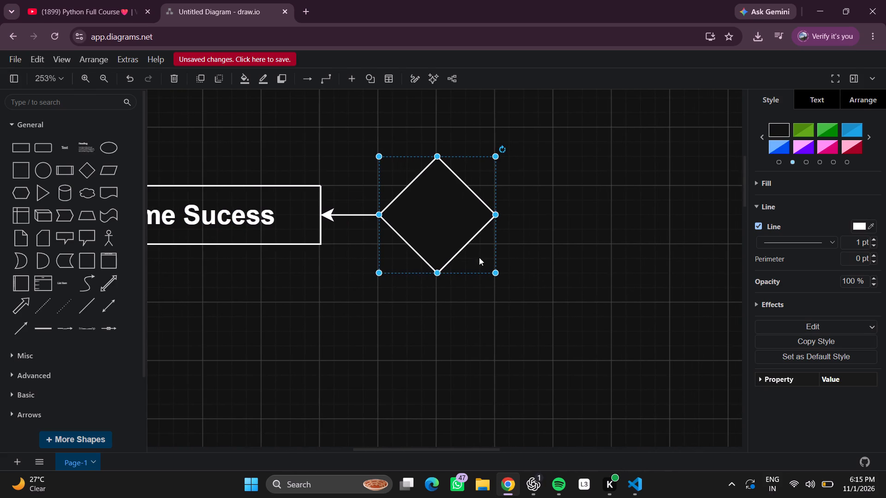
pyautogui.moveTo(438, 270); pyautogui.dragTo(442, 268)
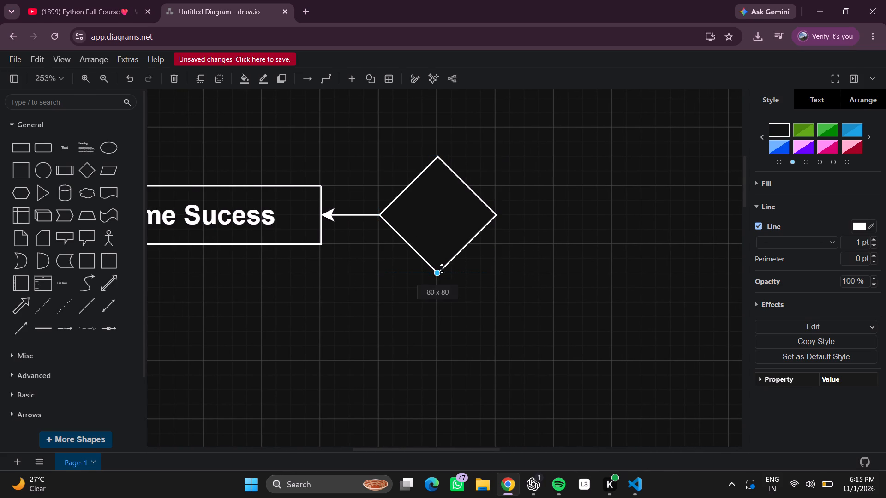
pyautogui.moveTo(442, 268); pyautogui.dragTo(444, 245)
pyautogui.moveTo(436, 153); pyautogui.dragTo(437, 160)
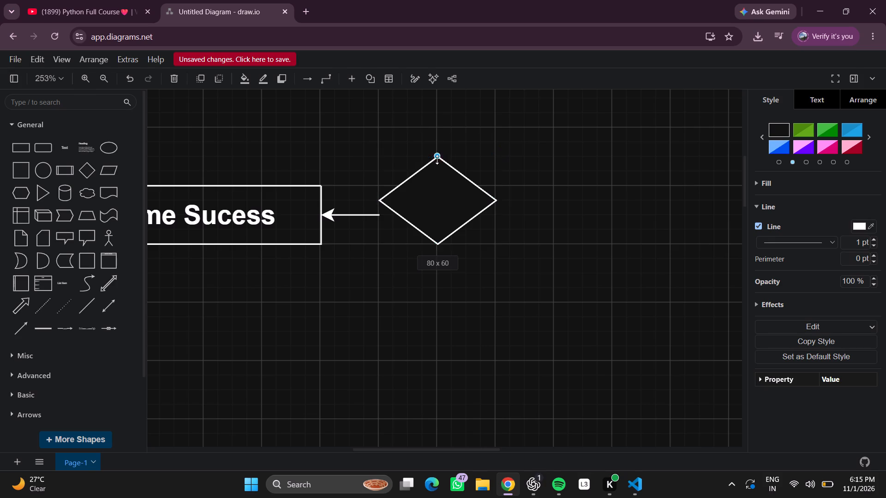
pyautogui.moveTo(437, 160); pyautogui.dragTo(436, 180)
pyautogui.moveTo(496, 212); pyautogui.dragTo(463, 213)
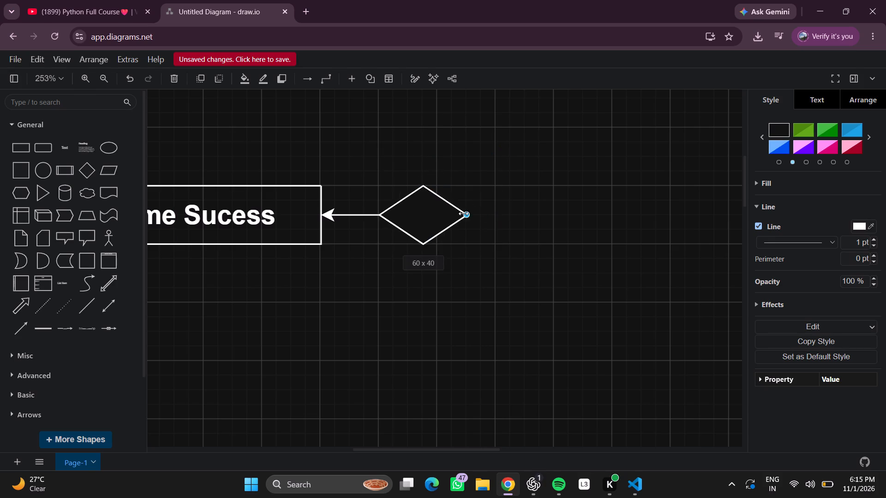
pyautogui.moveTo(463, 213); pyautogui.dragTo(441, 214)
pyautogui.click(496, 213)
# Add a horizontal plain line about 40 long, starting at the diamond's right corner and running away from the box.
pyautogui.hscroll(-1, 497, 213)
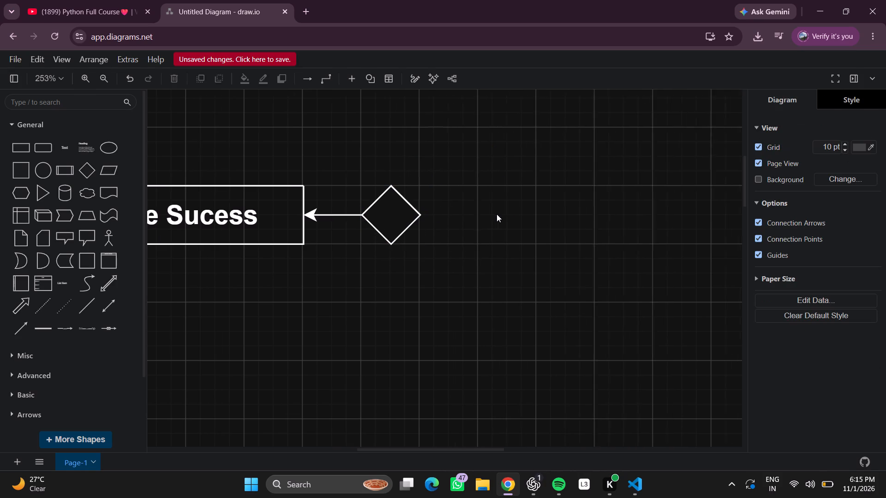
pyautogui.hscroll(-1, 497, 214)
pyautogui.hscroll(1, 492, 219)
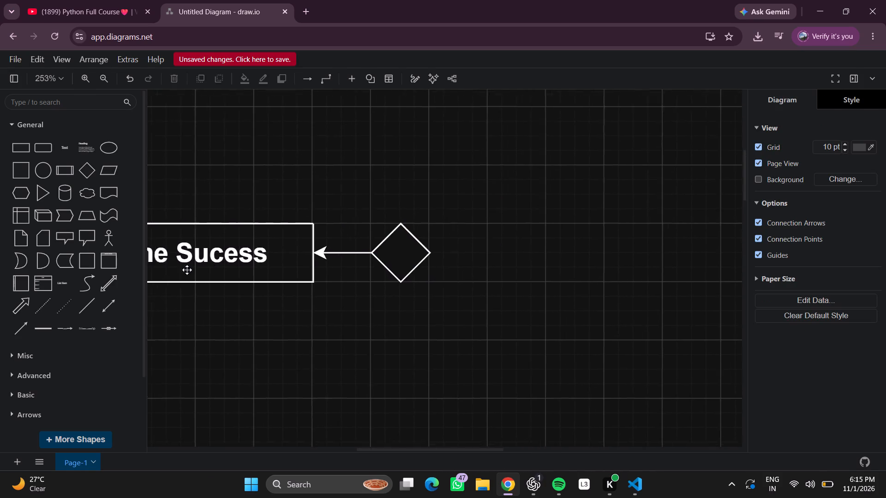
pyautogui.hscroll(1, 187, 270)
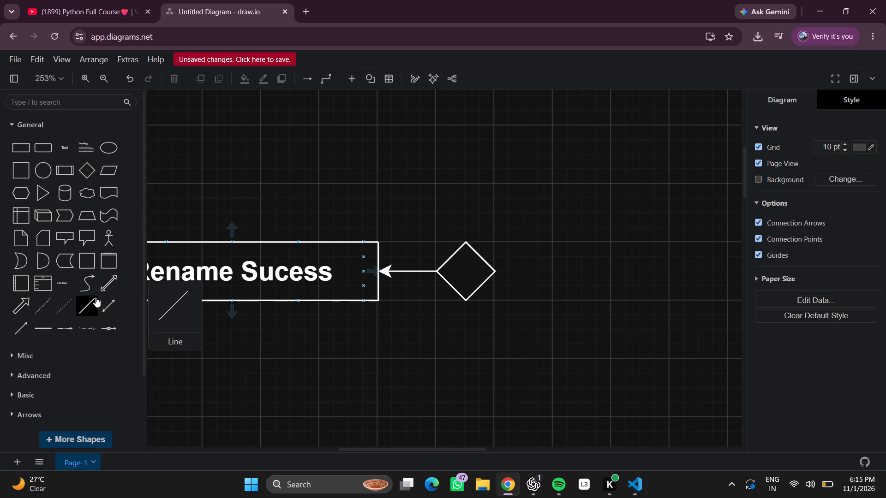
pyautogui.click(94, 300)
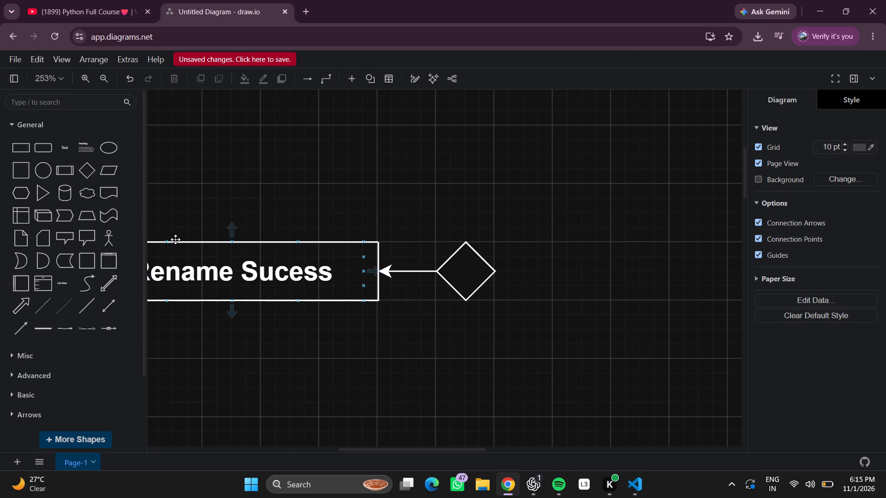
pyautogui.click(95, 306)
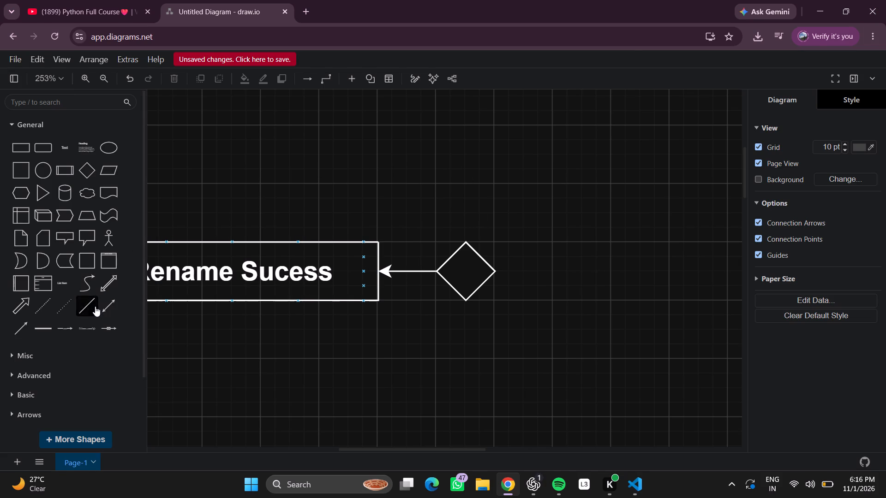
pyautogui.moveTo(409, 300); pyautogui.dragTo(492, 262)
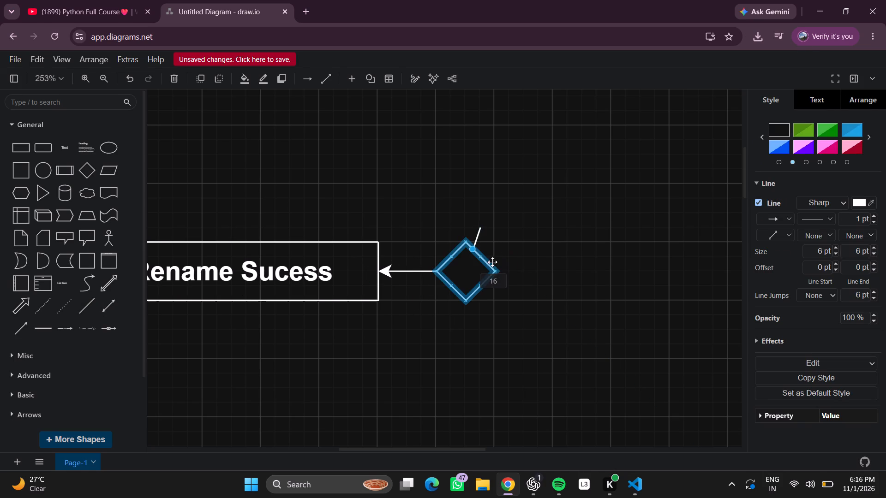
pyautogui.moveTo(492, 262); pyautogui.dragTo(495, 270)
pyautogui.moveTo(482, 226); pyautogui.dragTo(569, 259)
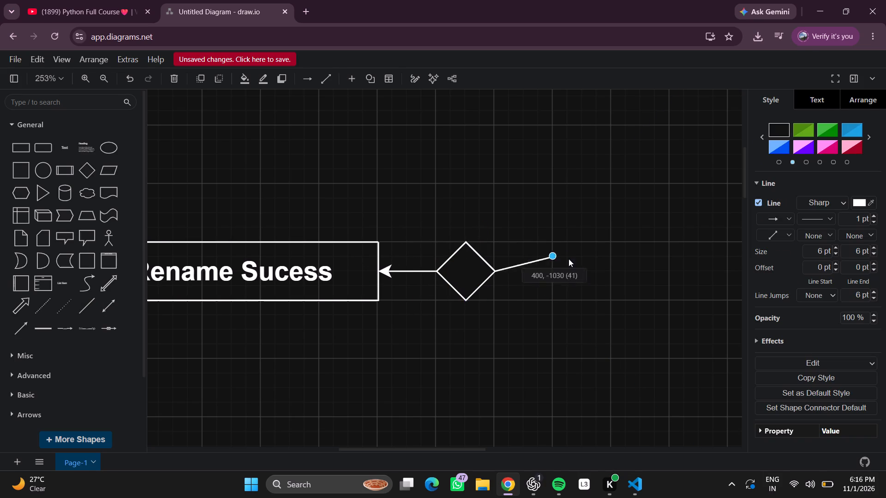
pyautogui.moveTo(569, 259); pyautogui.dragTo(548, 270)
pyautogui.click(581, 316)
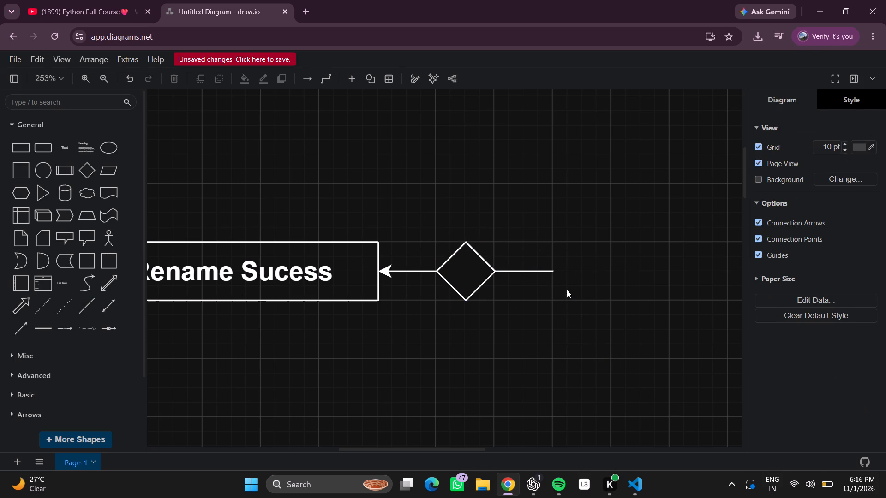
# Add a vertical plain line about 20 long, rising from the free end of the horizontal line.
pyautogui.hscroll(-1, 556, 281)
pyautogui.click(90, 311)
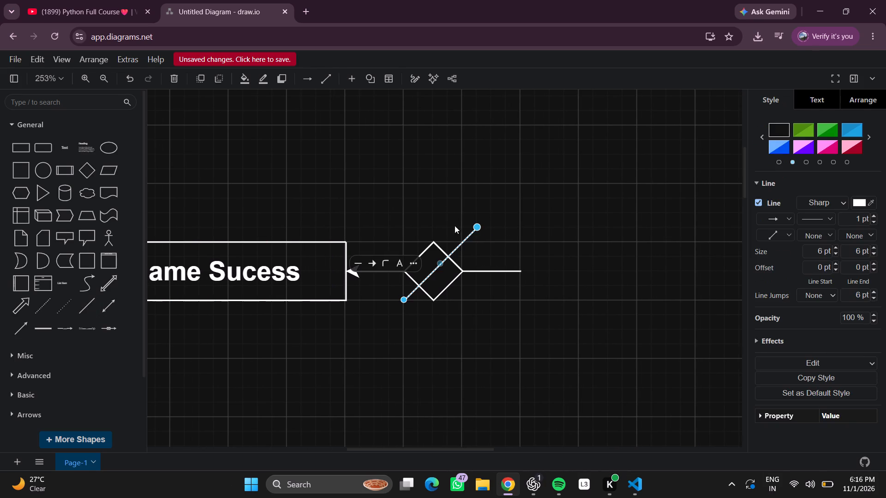
pyautogui.moveTo(402, 300); pyautogui.dragTo(529, 271)
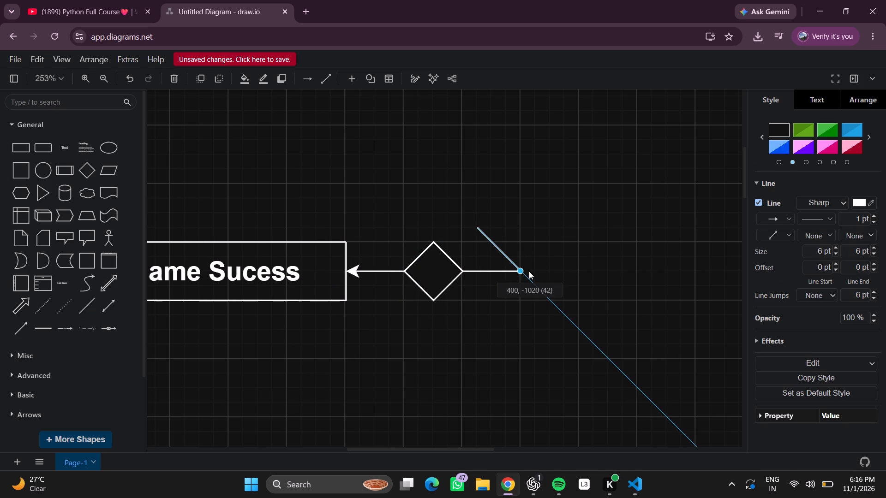
pyautogui.moveTo(529, 271); pyautogui.dragTo(528, 271)
pyautogui.moveTo(477, 226); pyautogui.dragTo(515, 235)
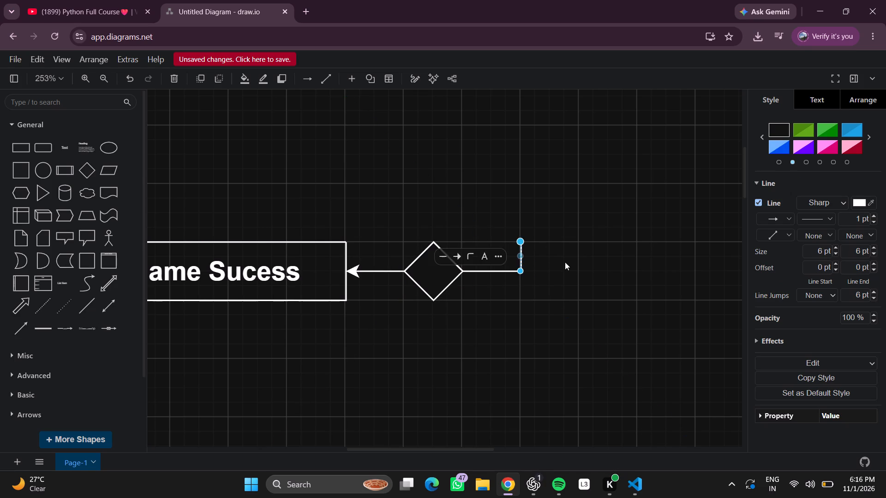
pyautogui.click(565, 264)
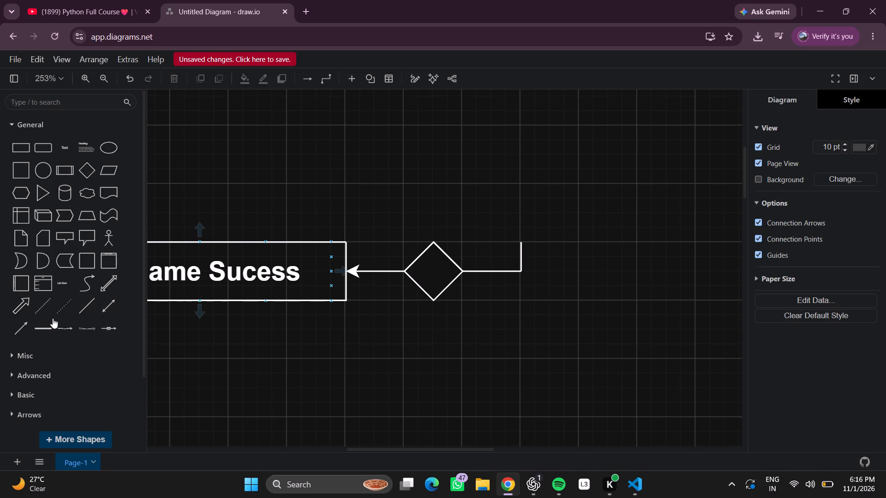
# Add a horizontal arrow about 40 long from the top of the vertical line, pointing right, away from the diamond.
pyautogui.click(25, 330)
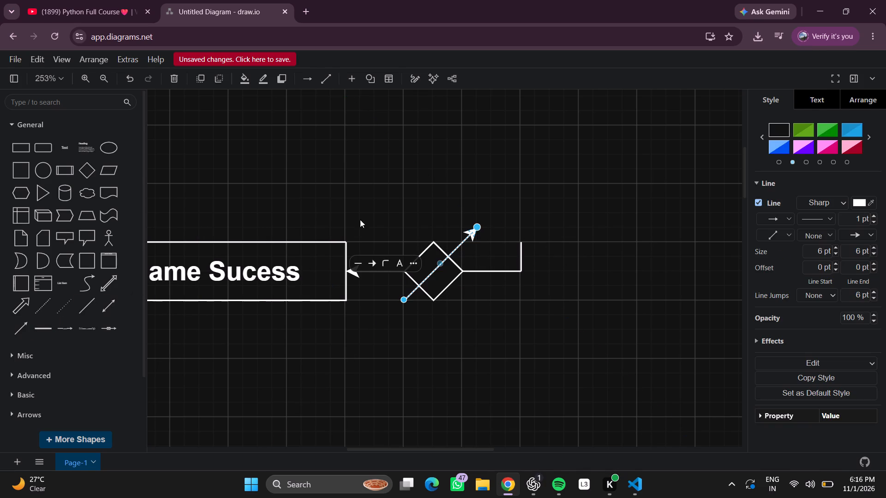
pyautogui.moveTo(401, 299); pyautogui.dragTo(526, 242)
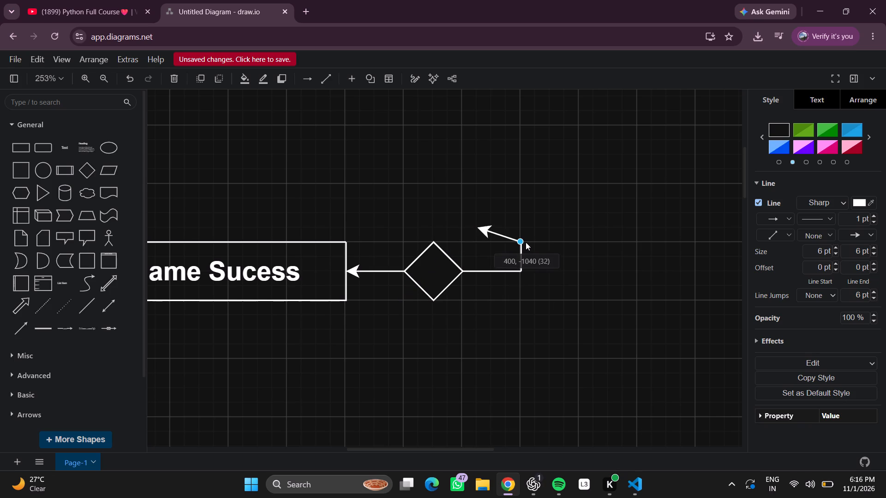
pyautogui.moveTo(526, 242); pyautogui.dragTo(522, 242)
pyautogui.moveTo(477, 225); pyautogui.dragTo(578, 235)
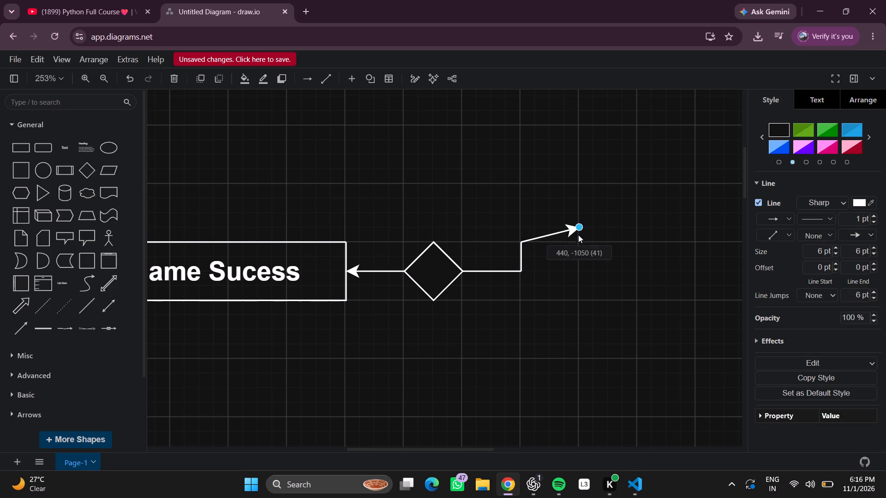
pyautogui.moveTo(578, 235); pyautogui.dragTo(577, 240)
pyautogui.click(592, 265)
# Add a text label reading "No" just above the new right-pointing arrow.
pyautogui.hscroll(-1, 633, 242)
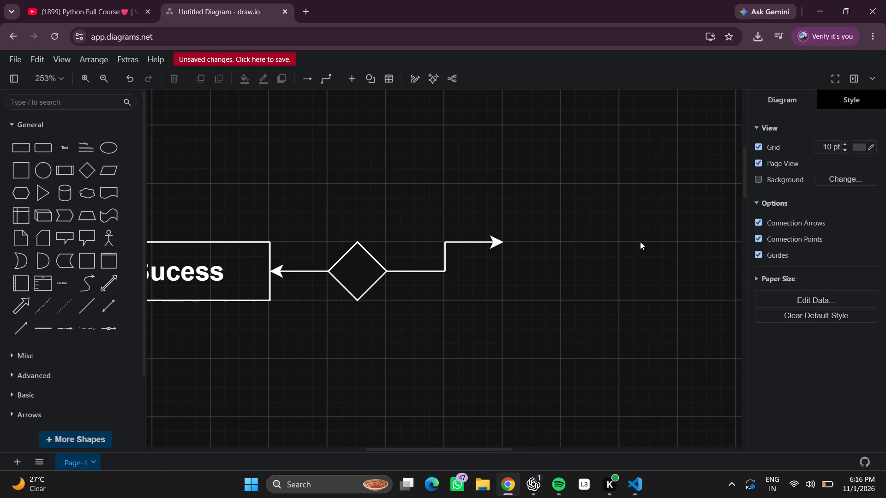
pyautogui.tripleClick(486, 226)
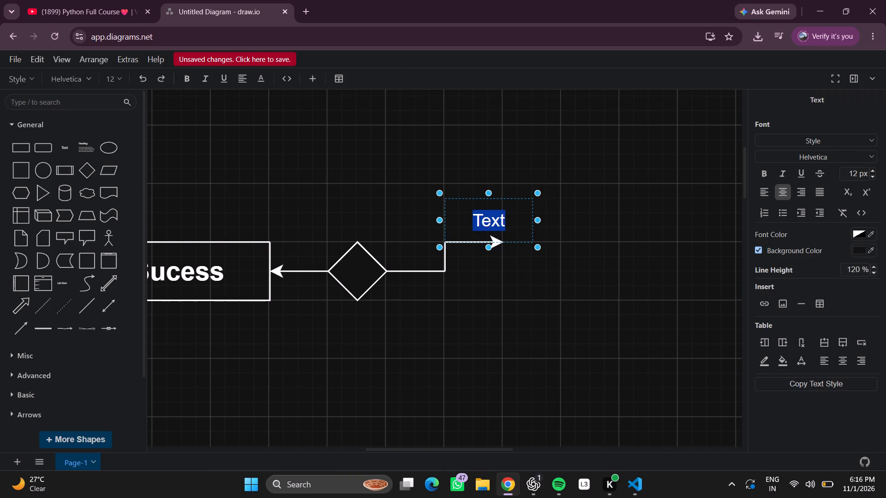
pyautogui.press('BackSpace')
pyautogui.write('no')
pyautogui.press('space')
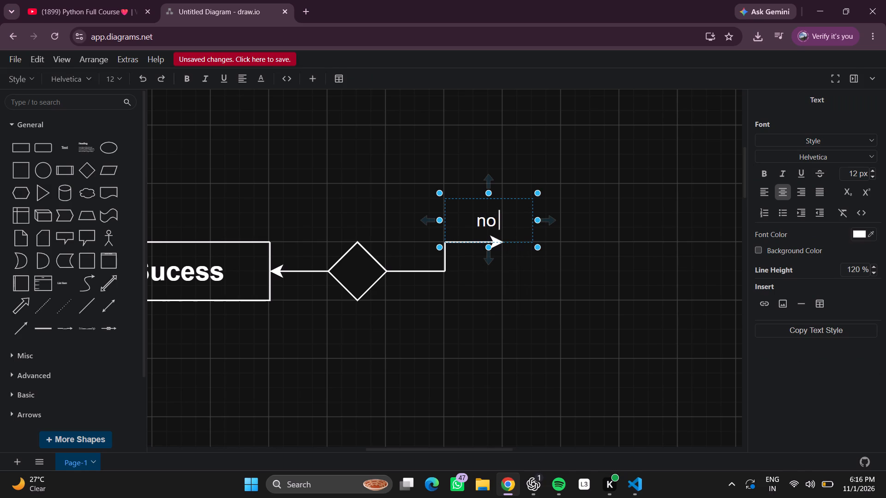
pyautogui.press('BackSpace')
pyautogui.press('BackSpace')
pyautogui.press('BackSpace')
pyautogui.click(637, 233)
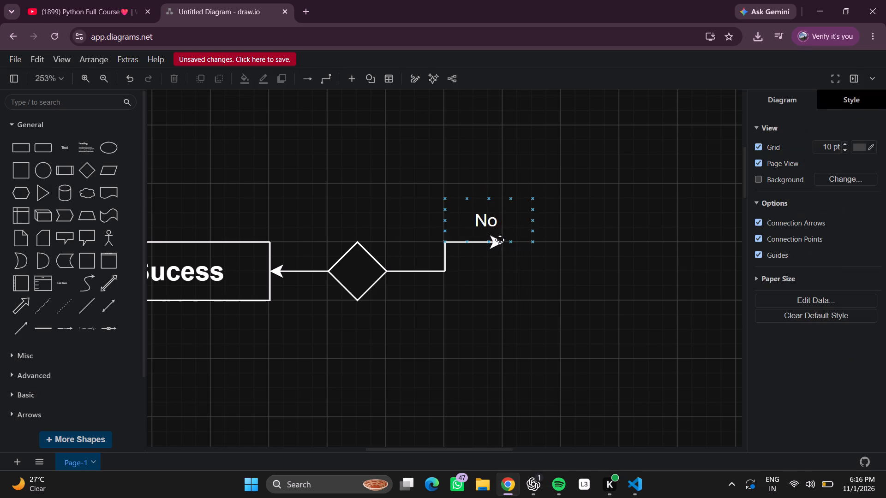
# Apply the Heading 3 style to the "No" label.
pyautogui.doubleClick(491, 224)
pyautogui.click(805, 141)
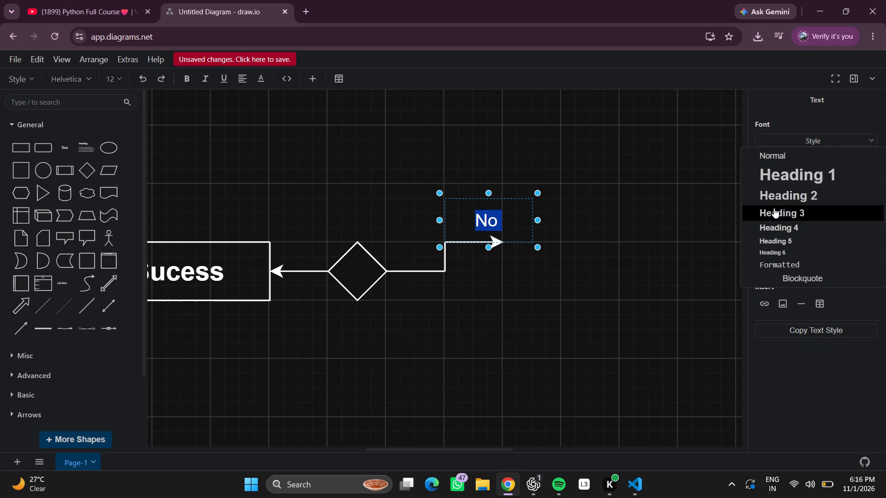
pyautogui.click(775, 210)
pyautogui.click(718, 265)
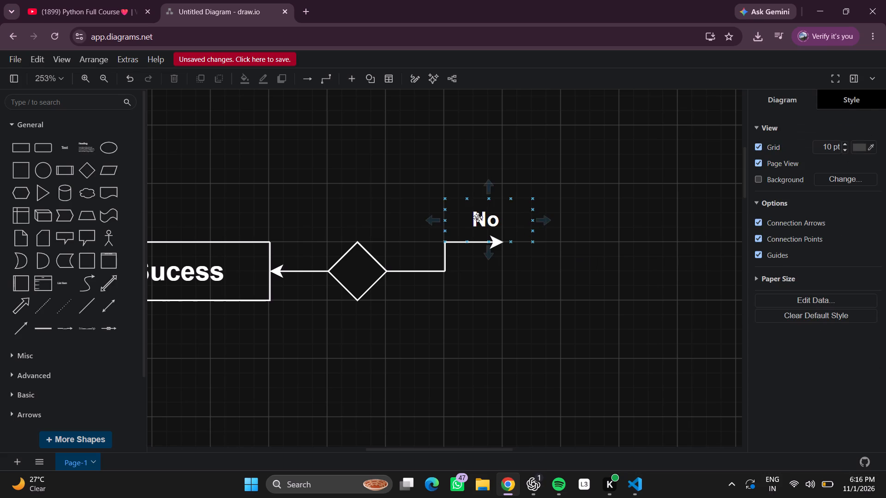
# Move the "No" label to just above the horizontal line leaving the diamond's right corner.
pyautogui.moveTo(481, 217); pyautogui.dragTo(495, 219)
pyautogui.click(681, 302)
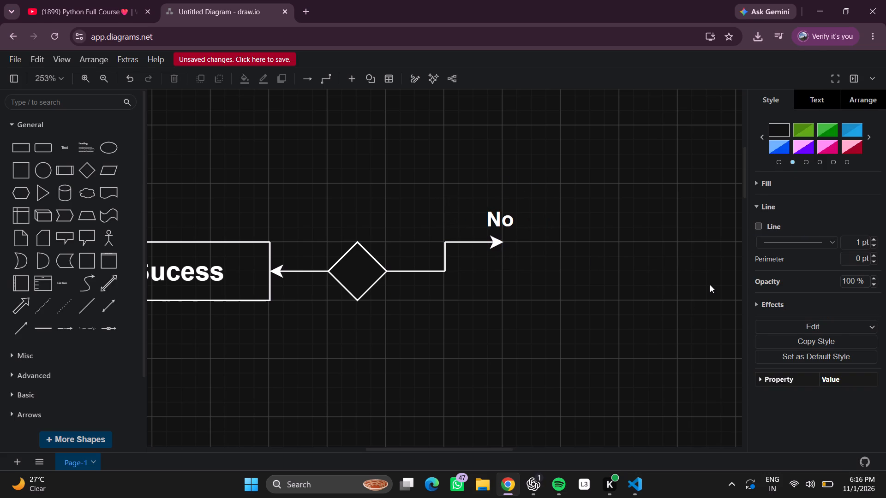
pyautogui.moveTo(513, 219); pyautogui.dragTo(424, 248)
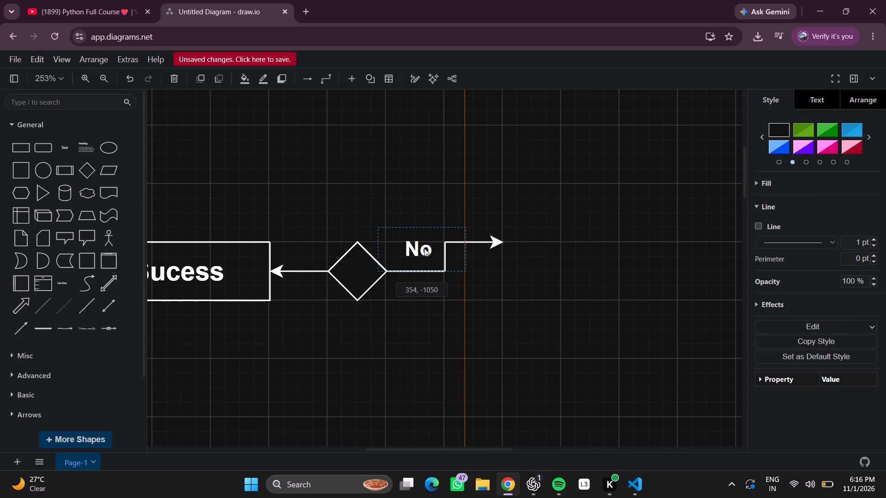
pyautogui.moveTo(424, 248); pyautogui.dragTo(425, 255)
pyautogui.click(522, 330)
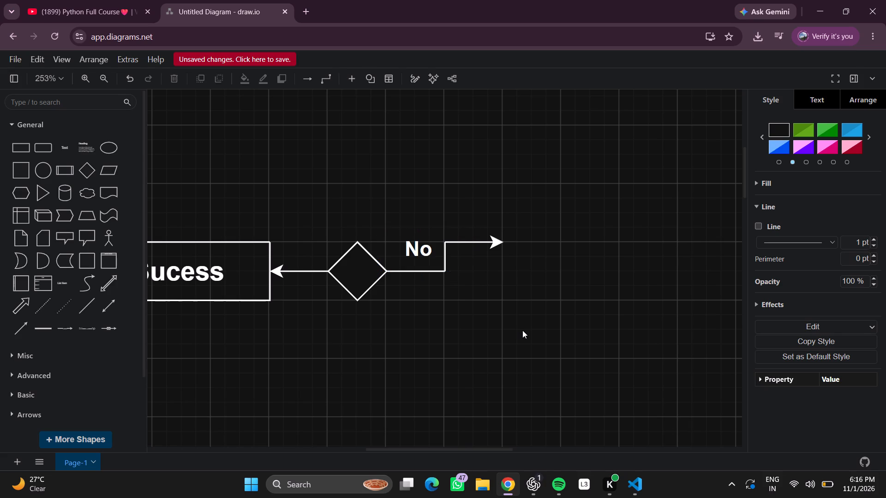
# Add a text label reading "Yes" just above the arrow between the "Rename Sucess" box and the diamond.
pyautogui.hscroll(1, 520, 329)
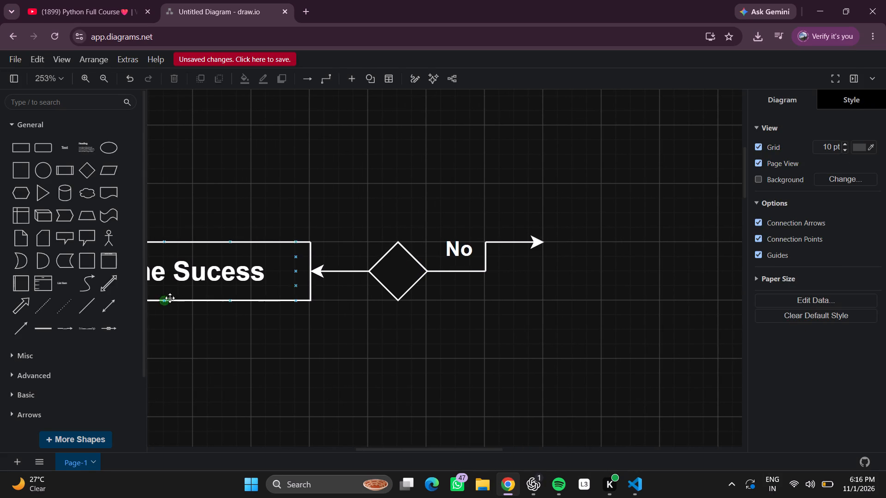
pyautogui.tripleClick(346, 253)
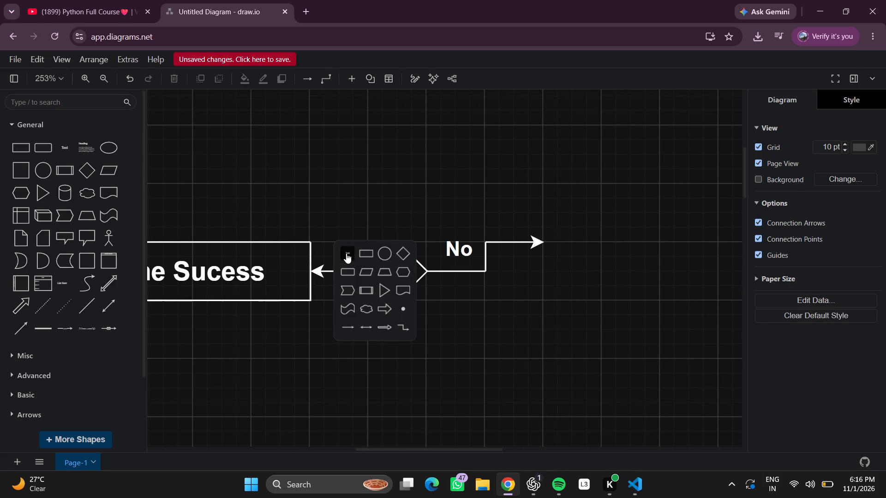
pyautogui.press('BackSpace')
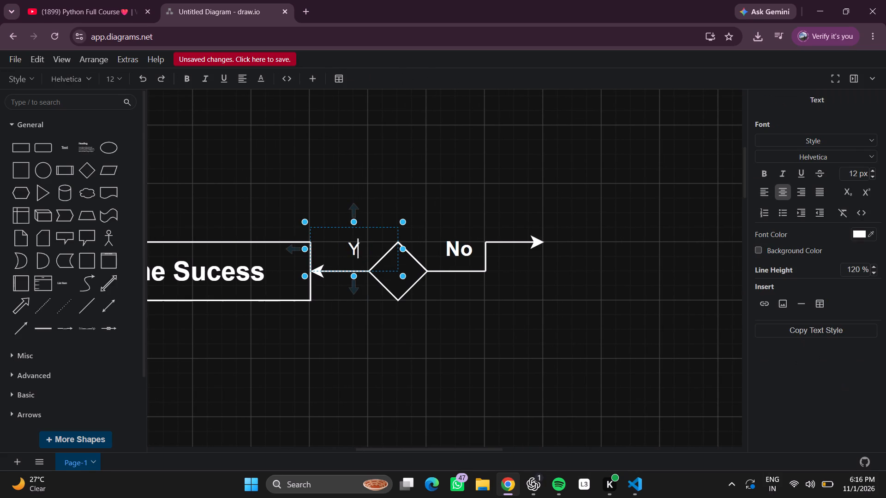
pyautogui.write('es')
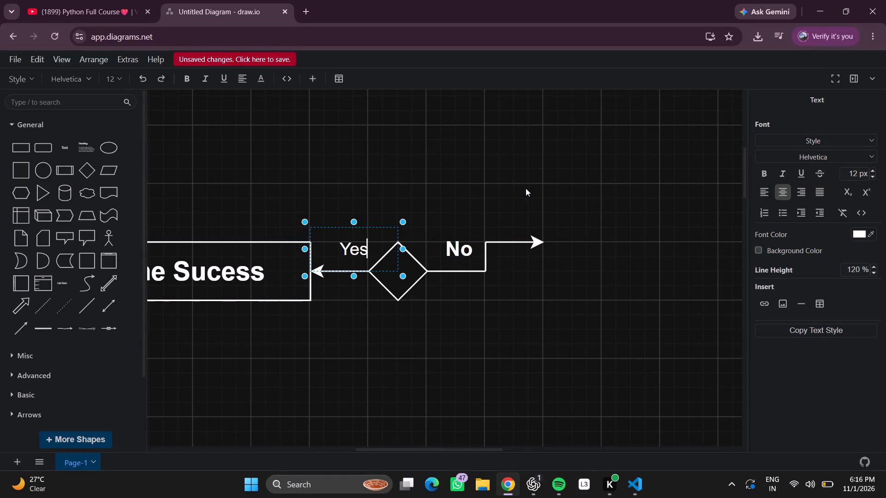
# Apply the Heading 3 style to the "Yes" label.
pyautogui.doubleClick(375, 244)
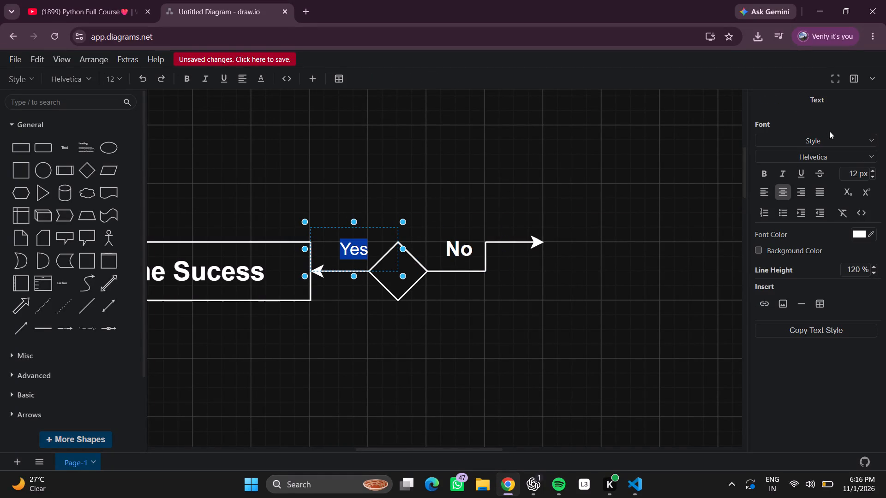
pyautogui.click(834, 140)
pyautogui.click(806, 209)
pyautogui.click(714, 250)
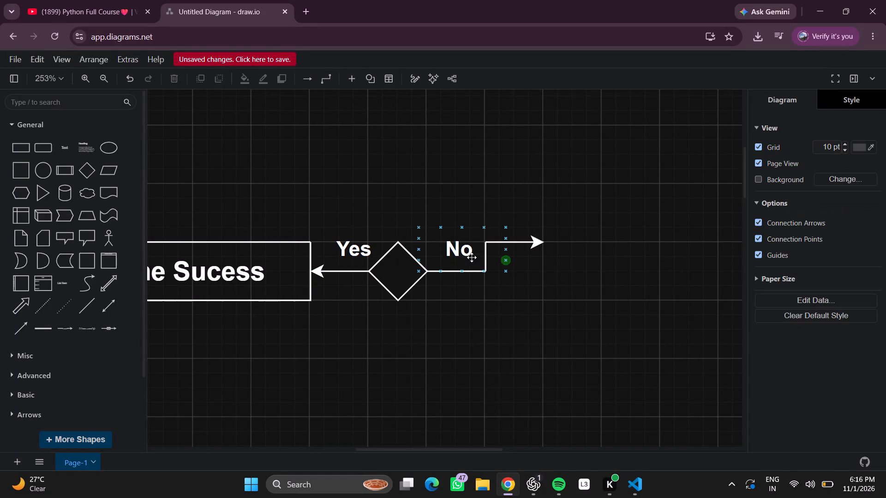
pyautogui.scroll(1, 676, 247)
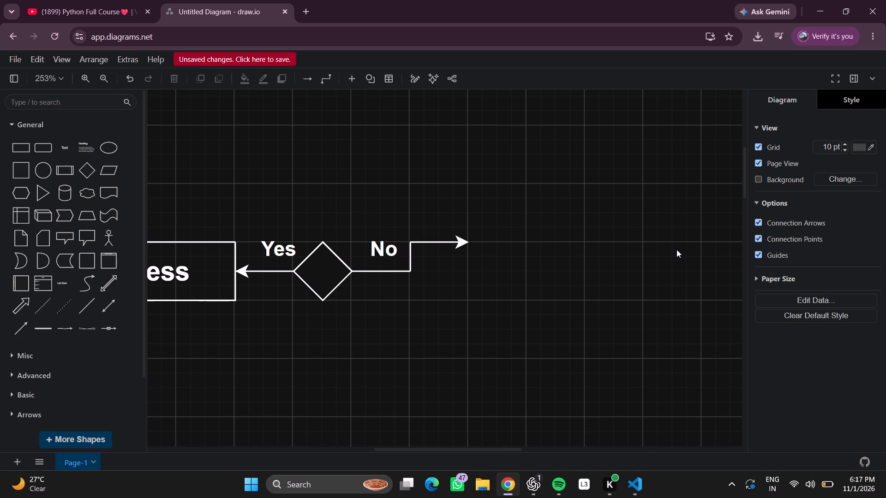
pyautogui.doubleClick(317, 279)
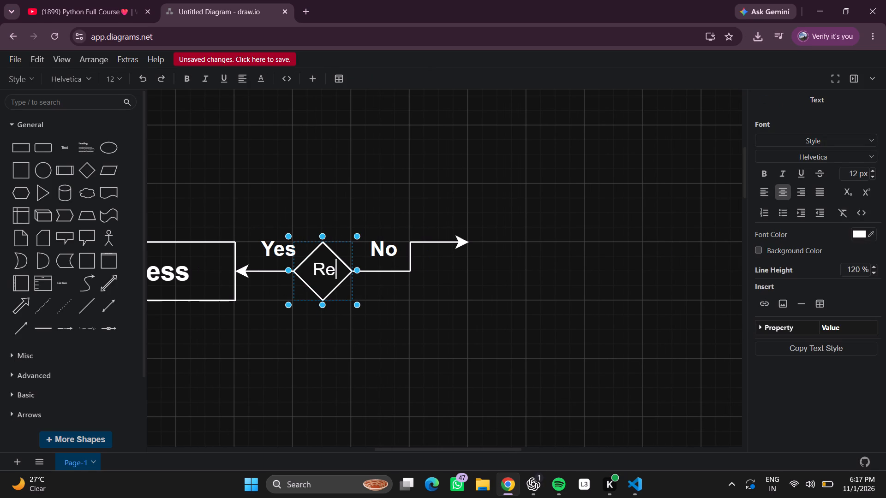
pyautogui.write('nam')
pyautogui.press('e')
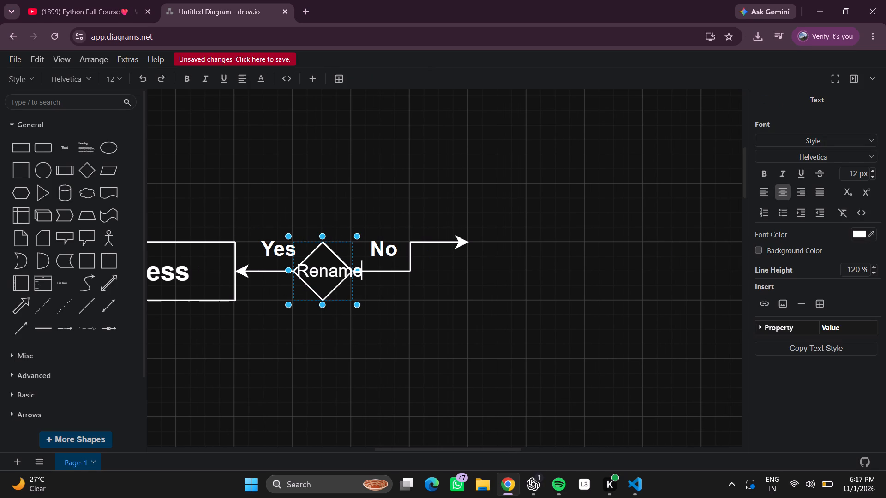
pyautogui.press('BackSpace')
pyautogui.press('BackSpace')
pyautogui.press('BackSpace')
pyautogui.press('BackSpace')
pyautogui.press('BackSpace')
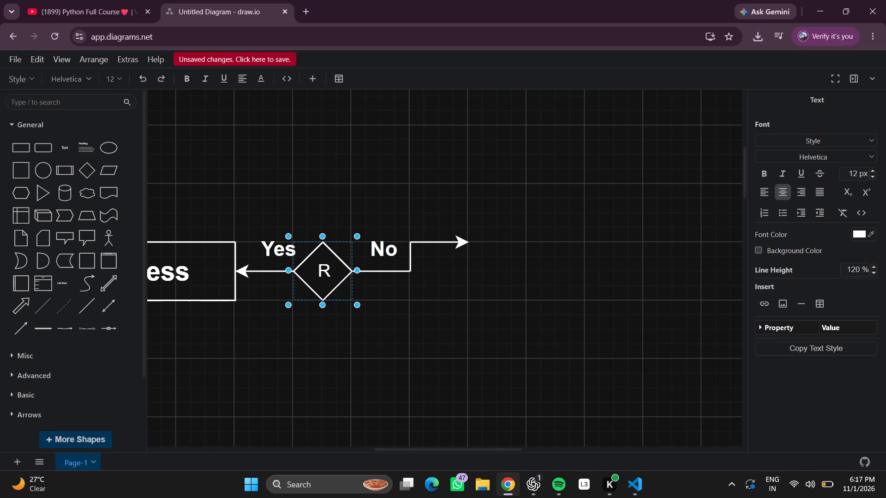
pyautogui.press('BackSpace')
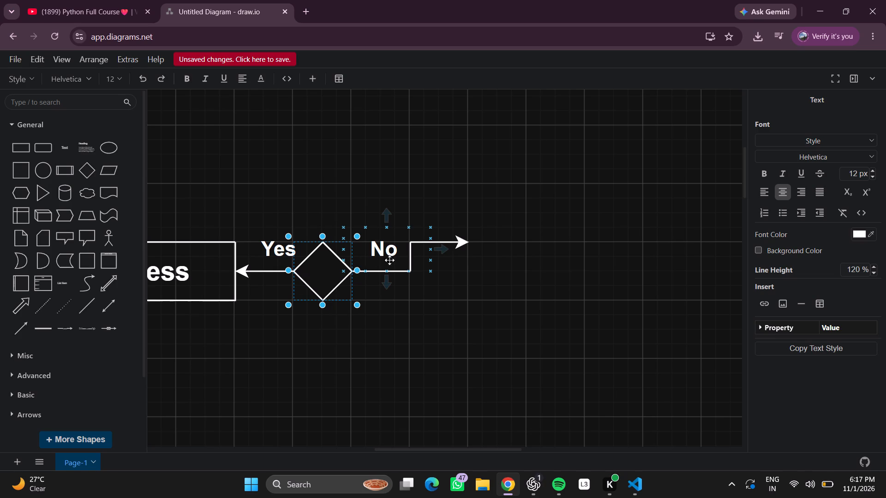
# Shift the "No" branch's upper horizontal arrow right by one major grid square, moving both its tip and its tail.
pyautogui.click(464, 242)
pyautogui.moveTo(469, 242); pyautogui.dragTo(527, 243)
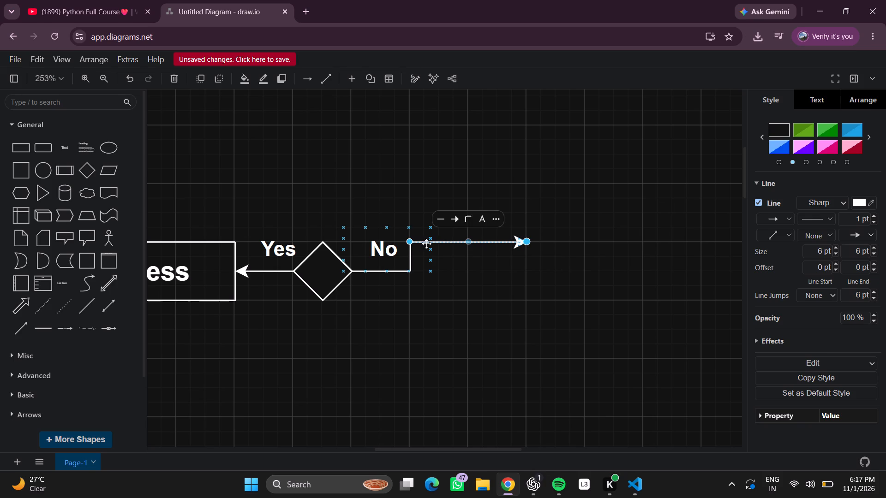
pyautogui.moveTo(409, 239); pyautogui.dragTo(465, 238)
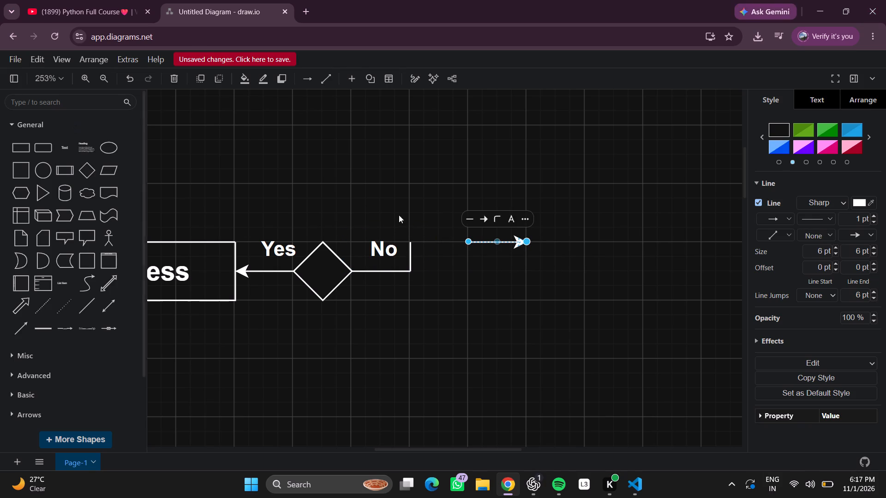
# Move the "No" label well above the flowchart, clear of the connector lines.
pyautogui.click(409, 258)
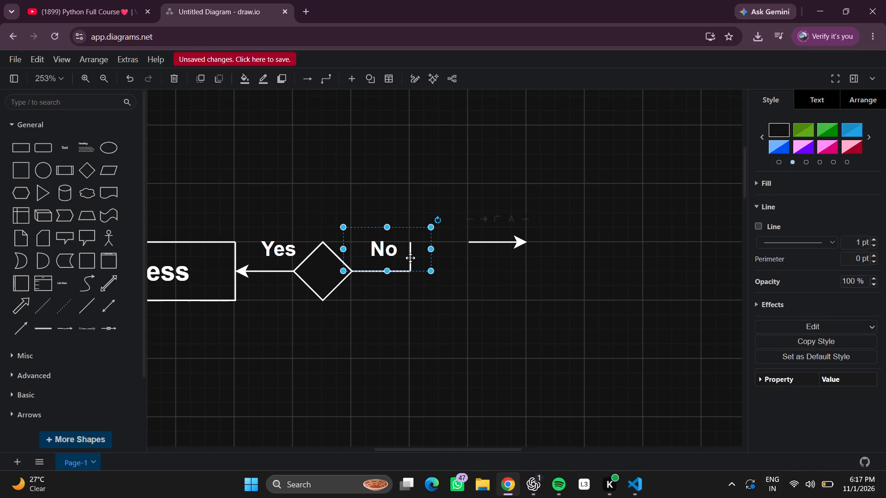
pyautogui.moveTo(406, 258); pyautogui.dragTo(409, 130)
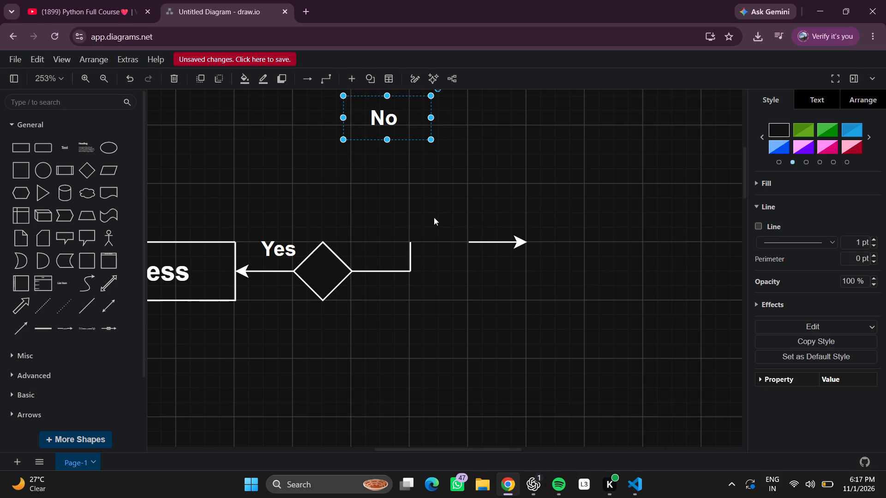
# Shift the "No" branch's vertical line right so it runs straight down from the tail of the moved arrow.
pyautogui.click(411, 257)
pyautogui.moveTo(411, 257); pyautogui.dragTo(461, 257)
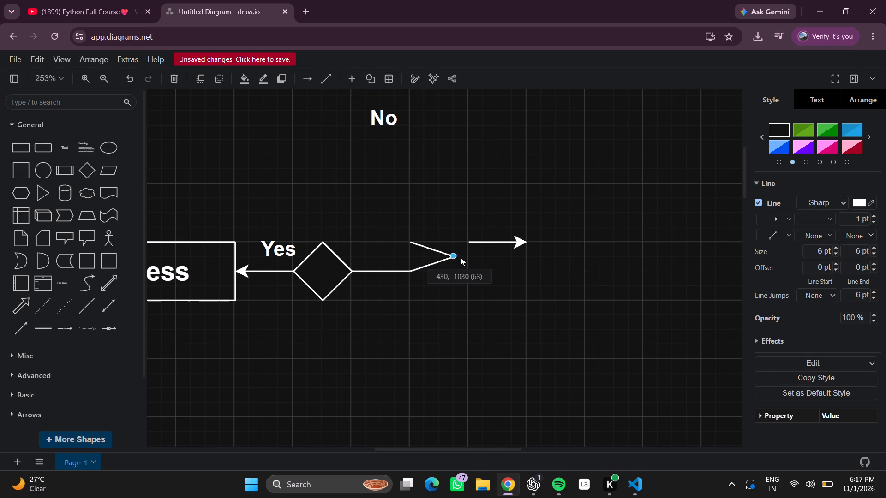
pyautogui.moveTo(461, 257); pyautogui.dragTo(469, 256)
pyautogui.moveTo(406, 237); pyautogui.dragTo(467, 237)
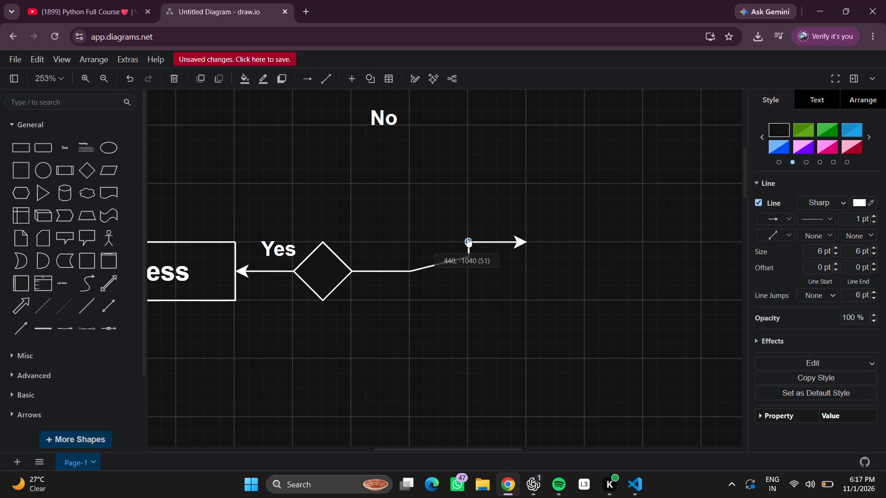
pyautogui.moveTo(408, 270); pyautogui.dragTo(473, 271)
pyautogui.click(472, 271)
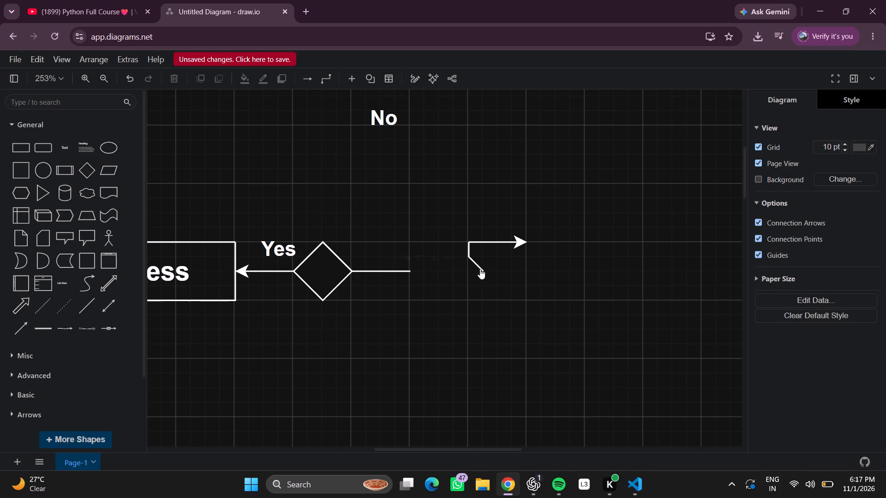
pyautogui.moveTo(483, 269); pyautogui.dragTo(467, 270)
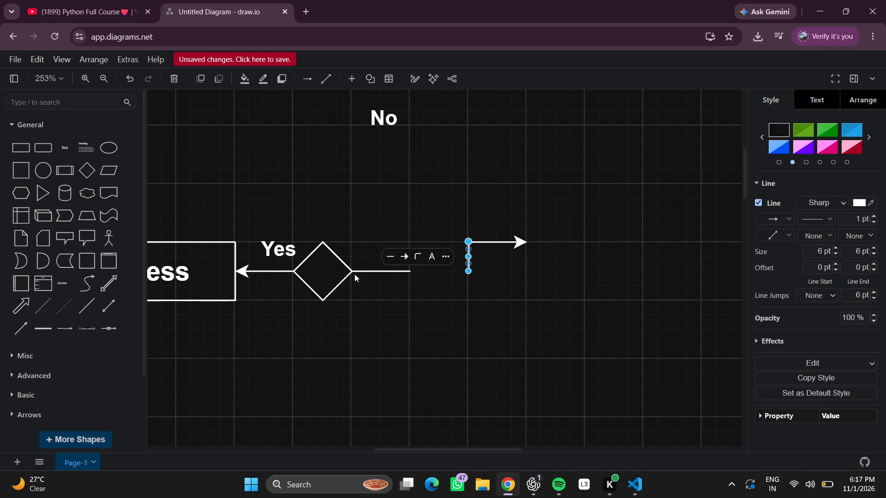
# Shift the "No" branch's lower horizontal line right so it ends at the bottom of the vertical line.
pyautogui.click(351, 270)
pyautogui.moveTo(351, 270); pyautogui.dragTo(338, 265)
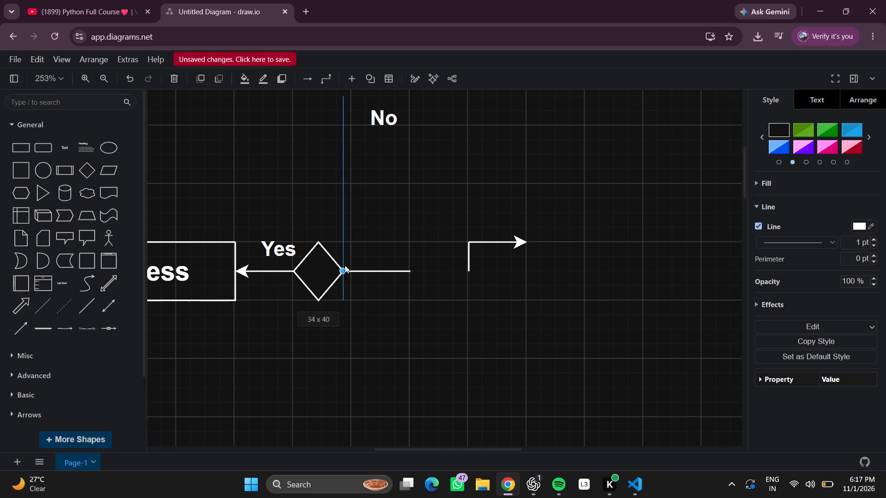
pyautogui.click(407, 271)
pyautogui.moveTo(411, 272); pyautogui.dragTo(449, 273)
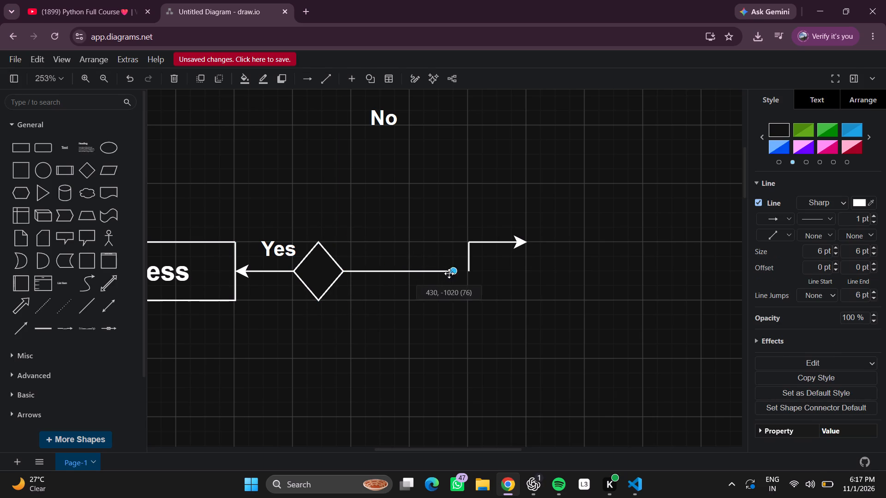
pyautogui.moveTo(449, 273); pyautogui.dragTo(466, 273)
pyautogui.moveTo(345, 271); pyautogui.dragTo(399, 273)
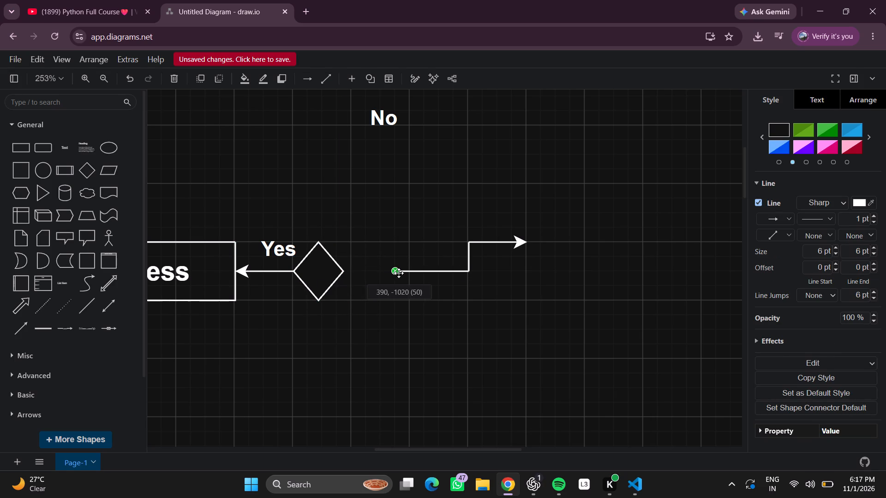
pyautogui.moveTo(399, 273); pyautogui.dragTo(412, 273)
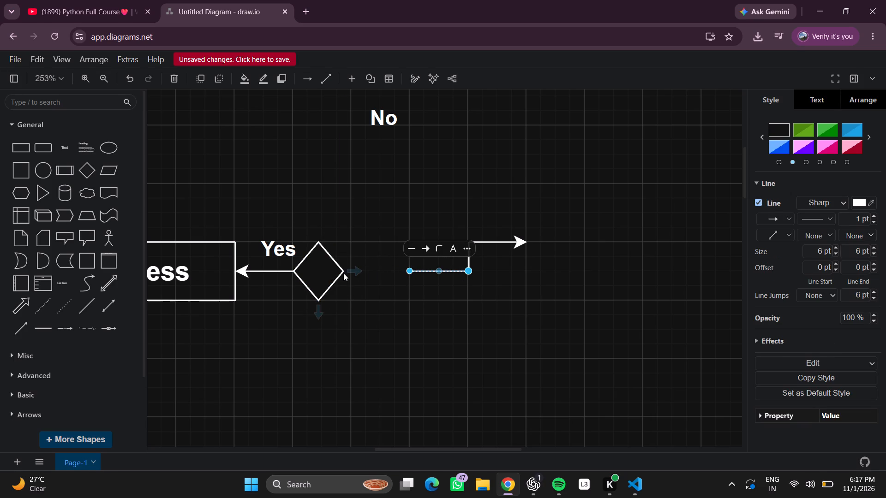
# Widen the decision diamond until its right corner meets the start of the "No" branch line.
pyautogui.click(343, 272)
pyautogui.moveTo(346, 268); pyautogui.dragTo(387, 273)
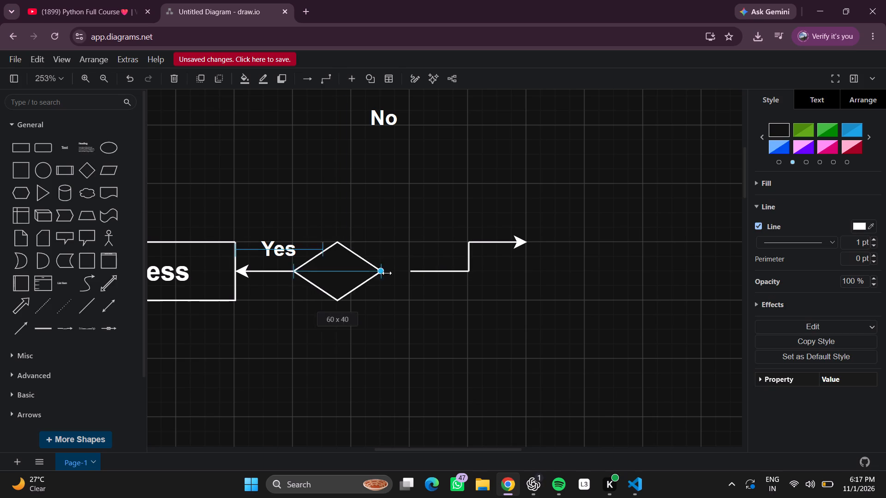
pyautogui.moveTo(387, 273); pyautogui.dragTo(411, 275)
pyautogui.click(353, 242)
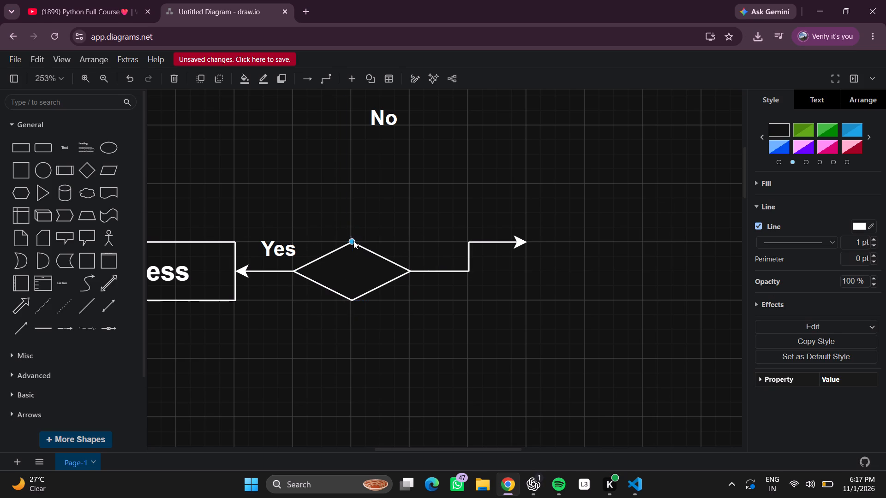
pyautogui.click(391, 206)
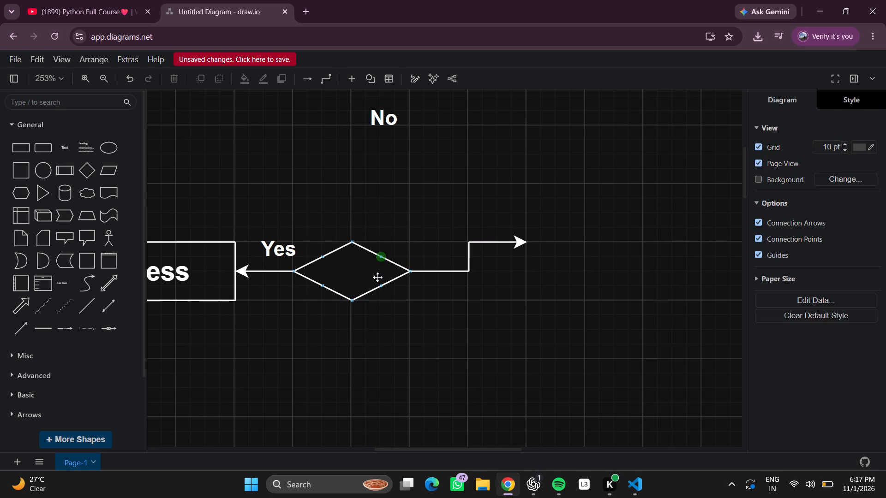
# Label the decision diamond "Rename".
pyautogui.click(374, 278)
pyautogui.doubleClick(372, 274)
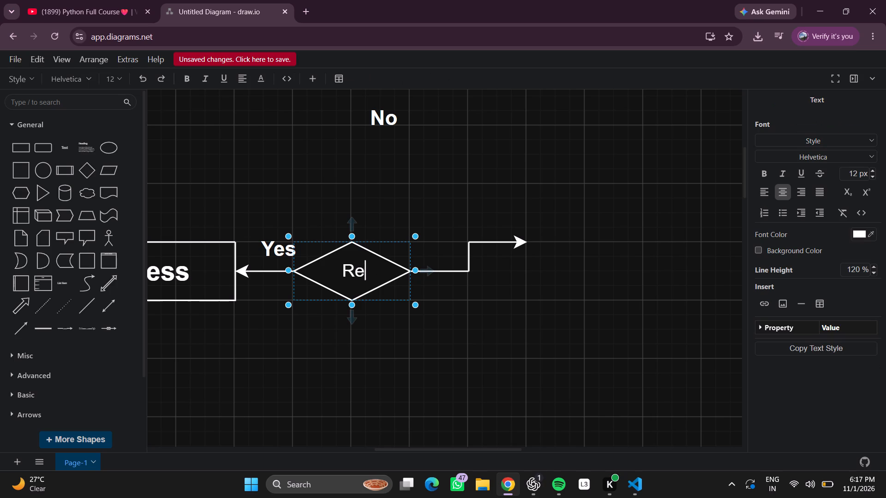
pyautogui.press('a')
pyautogui.press('BackSpace')
pyautogui.write('name')
pyautogui.press('space')
pyautogui.scroll(-1, 407, 236)
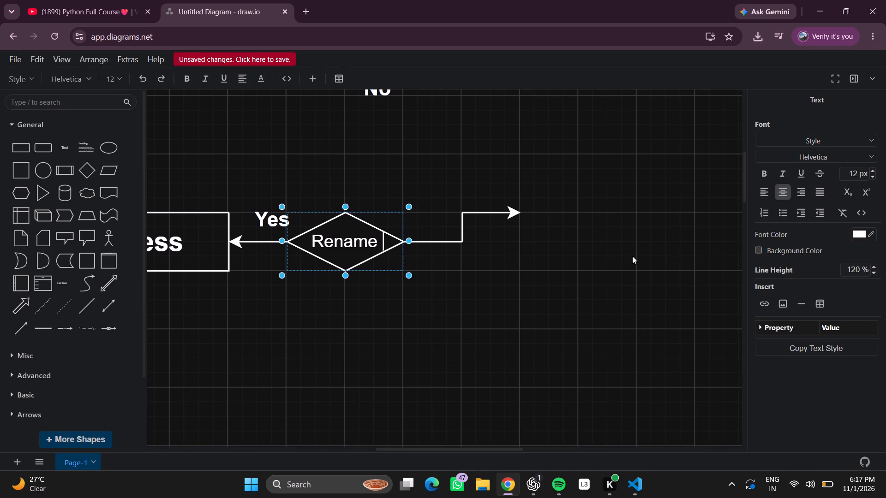
pyautogui.click(639, 259)
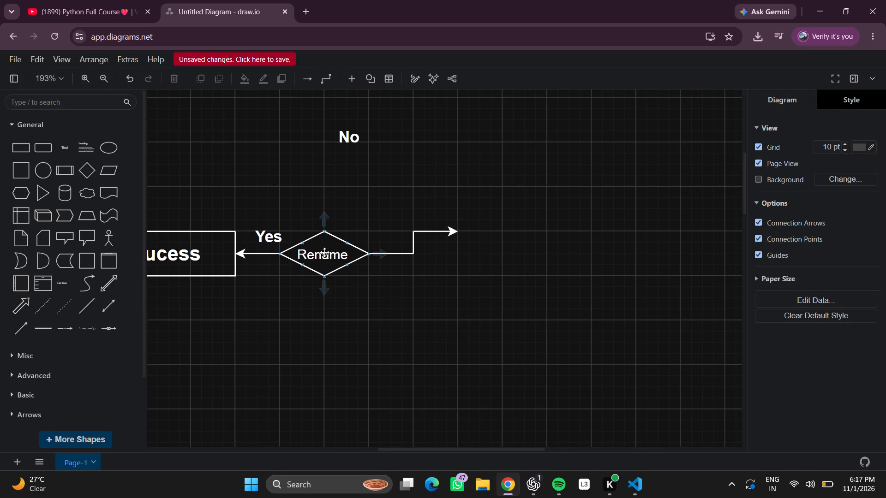
# Make the "Rename" diamond taller by extending its top and bottom corners outward evenly.
pyautogui.click(325, 252)
pyautogui.scroll(1, 326, 235)
pyautogui.moveTo(325, 247); pyautogui.dragTo(326, 238)
pyautogui.moveTo(327, 292); pyautogui.dragTo(328, 302)
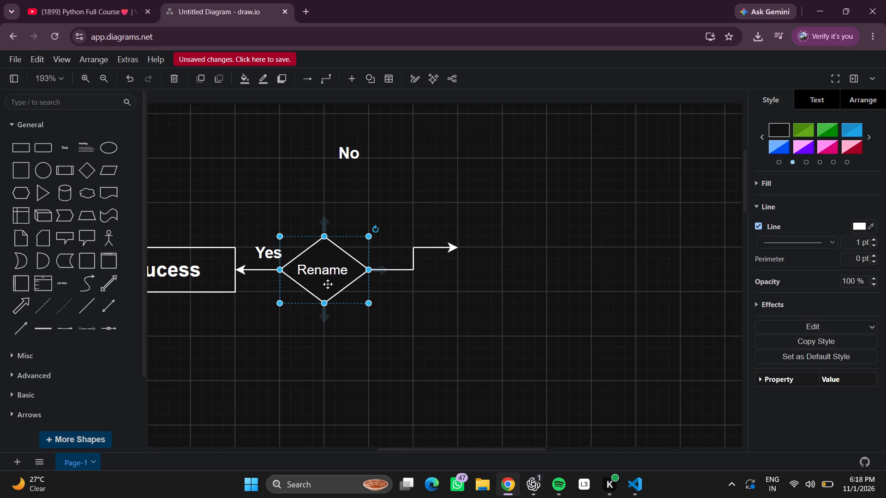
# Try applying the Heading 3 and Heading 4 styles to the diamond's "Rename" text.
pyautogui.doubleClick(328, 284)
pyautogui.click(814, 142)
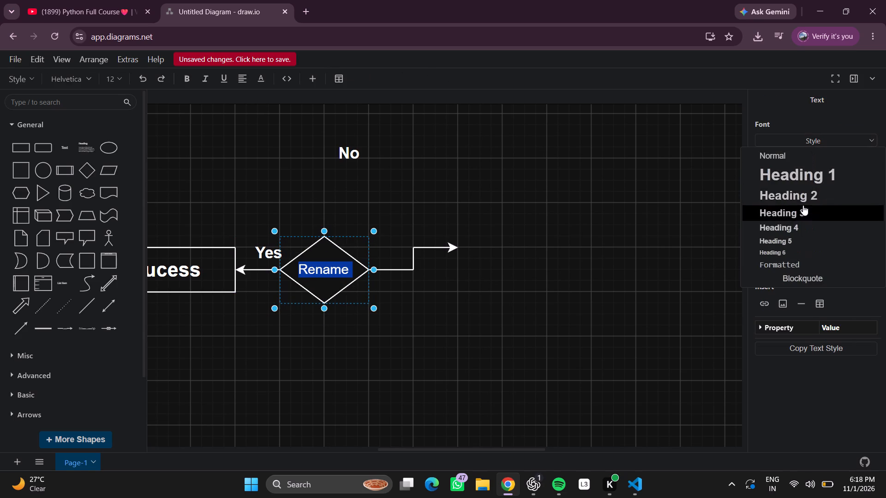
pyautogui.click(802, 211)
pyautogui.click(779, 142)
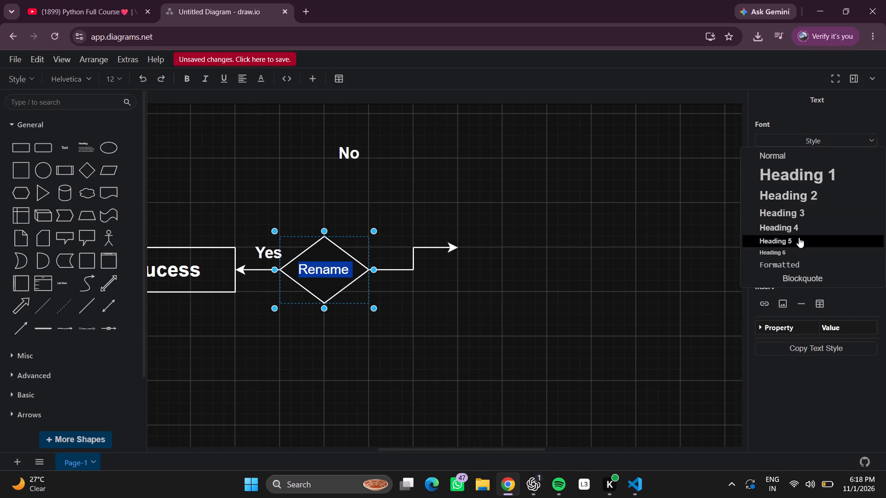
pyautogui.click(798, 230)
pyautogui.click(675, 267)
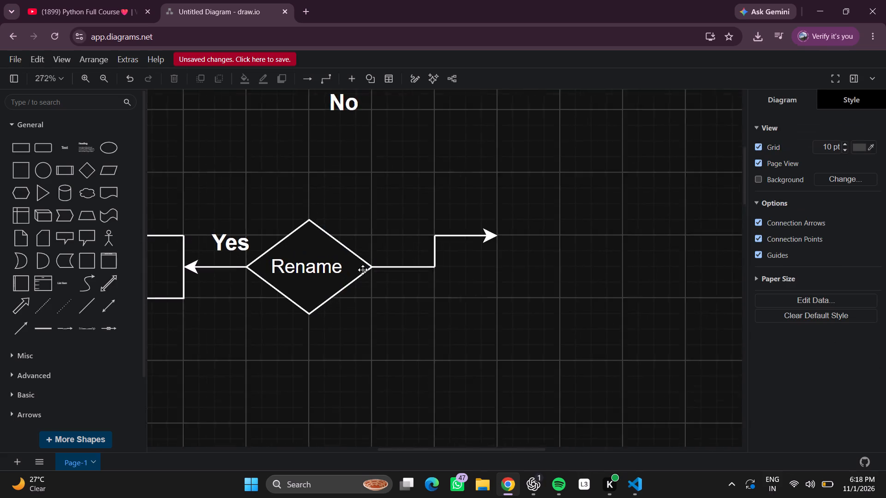
# Widen the "Rename" diamond further and shorten the "No" branch's lower horizontal line to start at its right corner.
pyautogui.click(349, 269)
pyautogui.moveTo(372, 266); pyautogui.dragTo(384, 265)
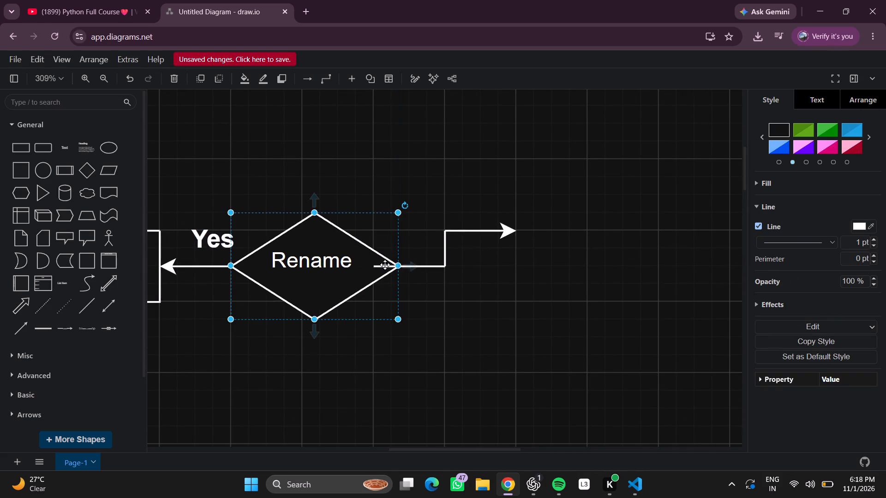
pyautogui.click(377, 267)
pyautogui.moveTo(374, 267); pyautogui.dragTo(406, 269)
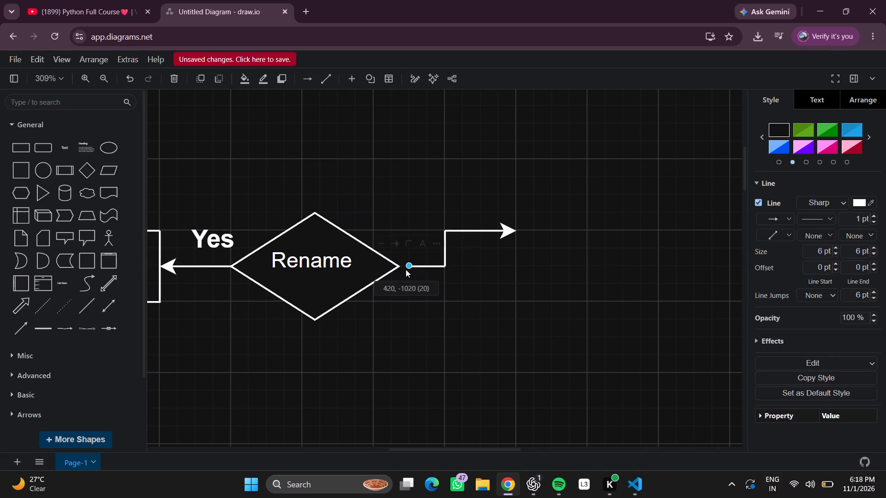
pyautogui.moveTo(406, 269); pyautogui.dragTo(405, 269)
pyautogui.click(401, 267)
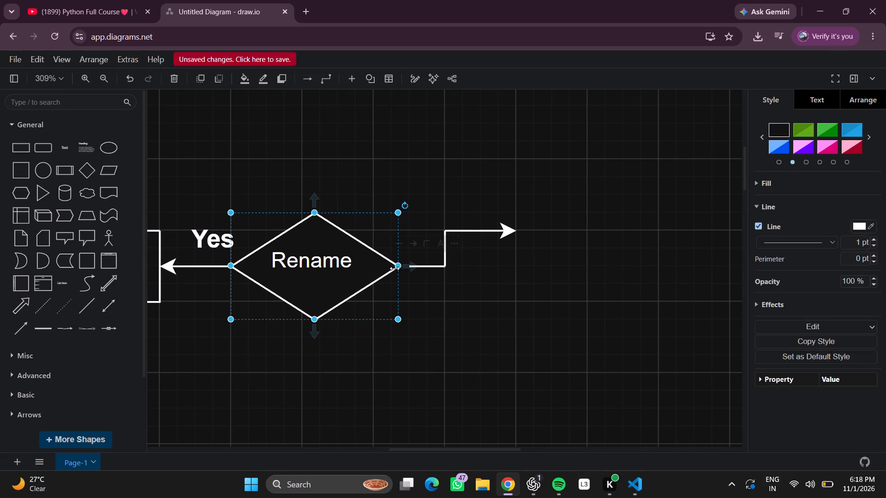
pyautogui.moveTo(400, 265); pyautogui.dragTo(408, 266)
pyautogui.click(462, 290)
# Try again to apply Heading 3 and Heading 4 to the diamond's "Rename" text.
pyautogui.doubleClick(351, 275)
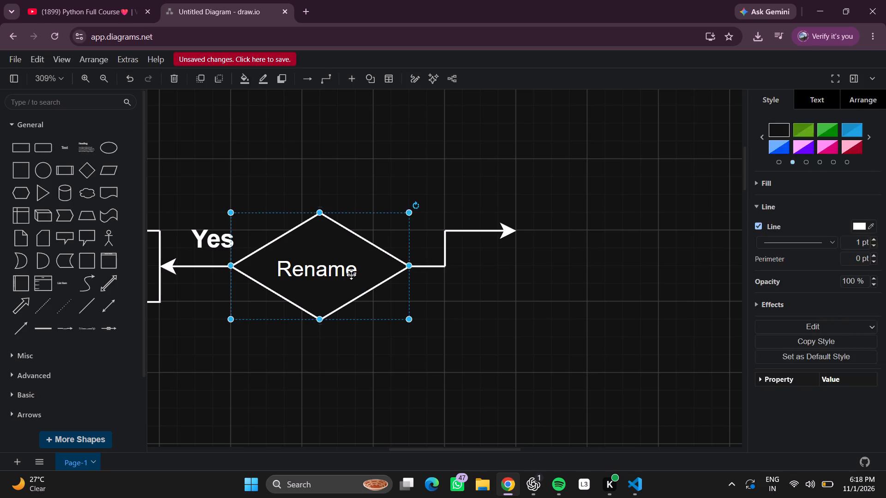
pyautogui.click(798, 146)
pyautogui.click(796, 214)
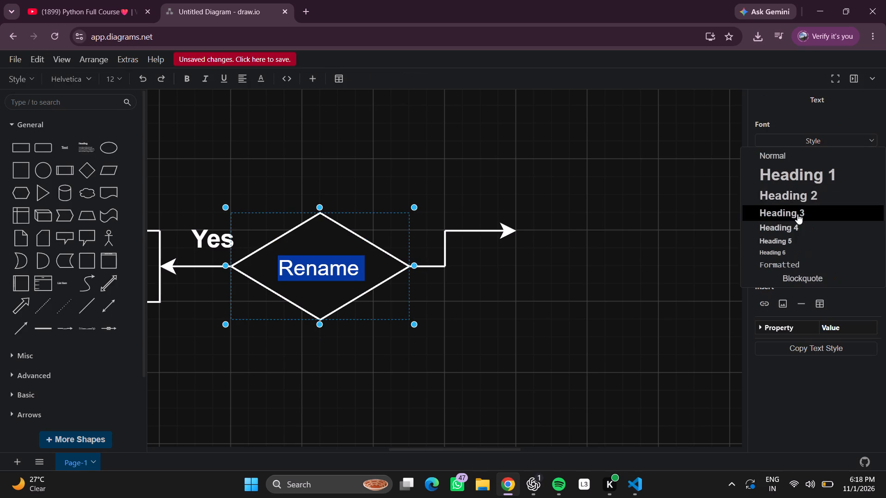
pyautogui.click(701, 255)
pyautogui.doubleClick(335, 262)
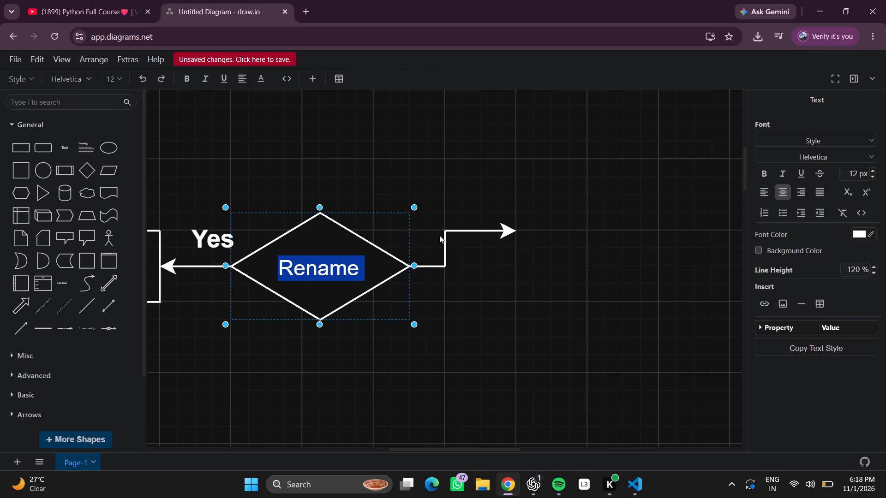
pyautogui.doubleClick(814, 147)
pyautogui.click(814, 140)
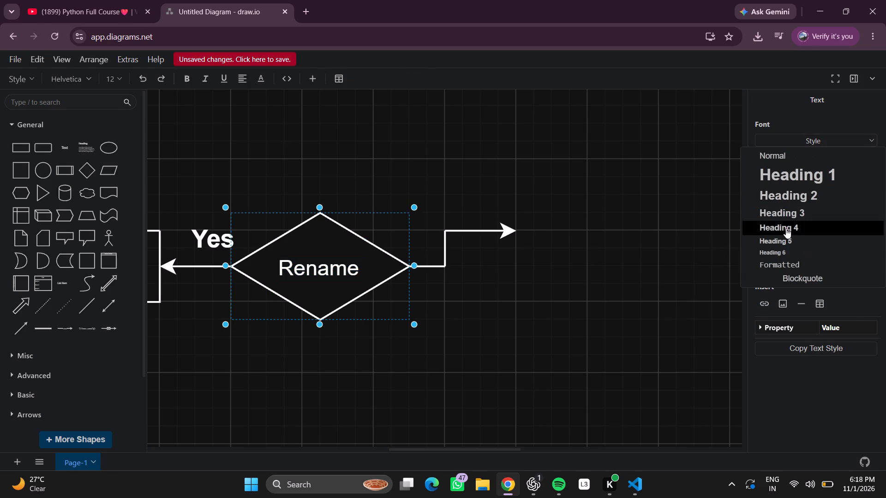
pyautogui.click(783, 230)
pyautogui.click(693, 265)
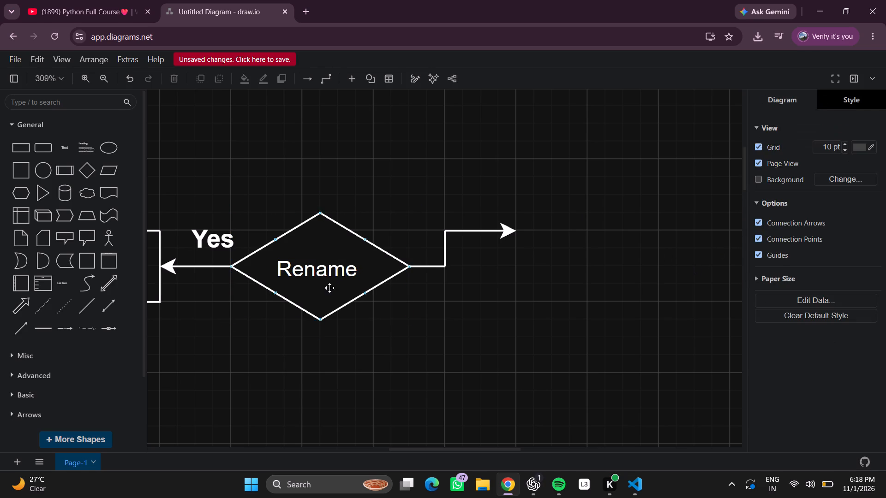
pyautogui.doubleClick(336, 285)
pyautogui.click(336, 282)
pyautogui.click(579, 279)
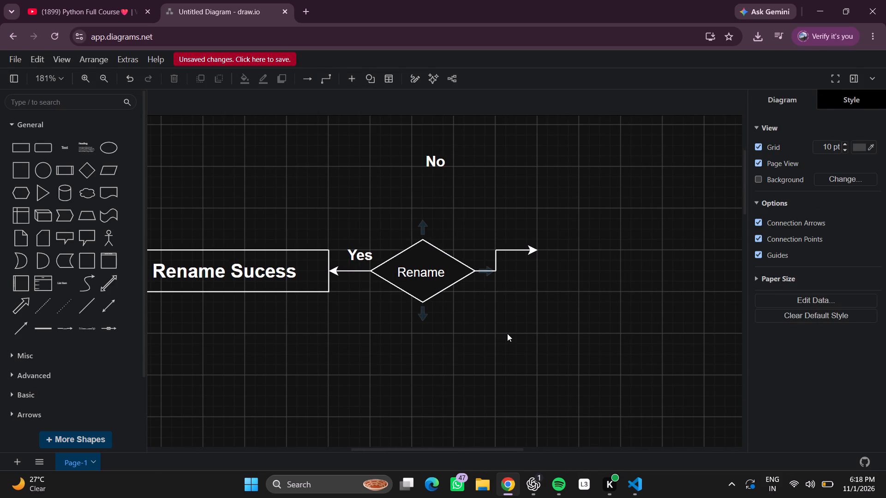
# Extend the "No" branch's lower line toward the "Rename" diamond and narrow the diamond until its right corner meets the line.
pyautogui.click(475, 270)
pyautogui.moveTo(474, 269); pyautogui.dragTo(457, 271)
pyautogui.click(485, 288)
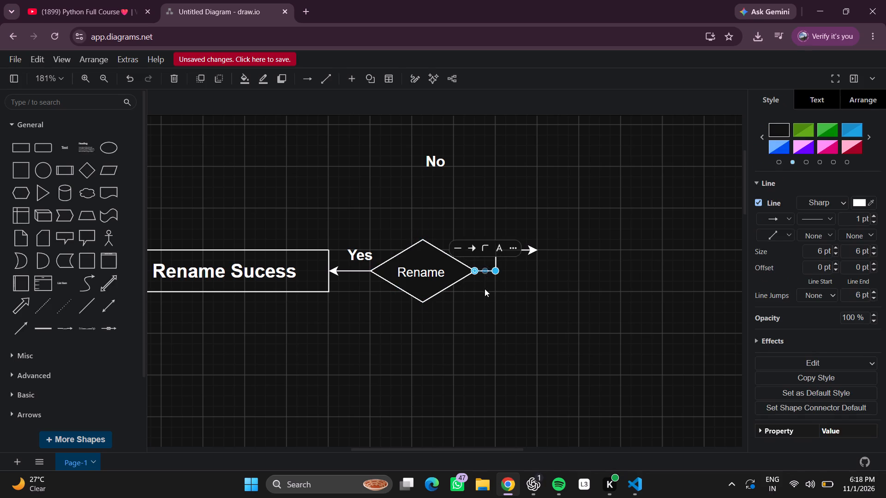
pyautogui.click(473, 274)
pyautogui.moveTo(472, 267); pyautogui.dragTo(455, 272)
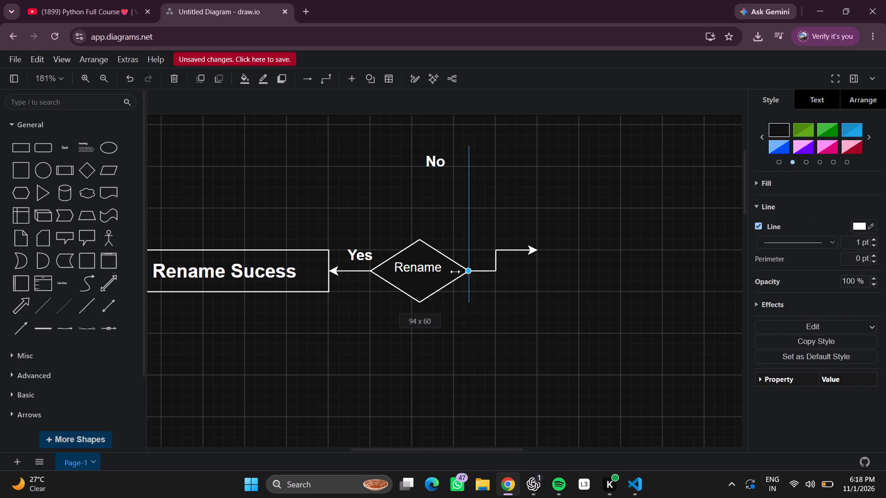
pyautogui.moveTo(455, 272); pyautogui.dragTo(447, 272)
pyautogui.click(495, 312)
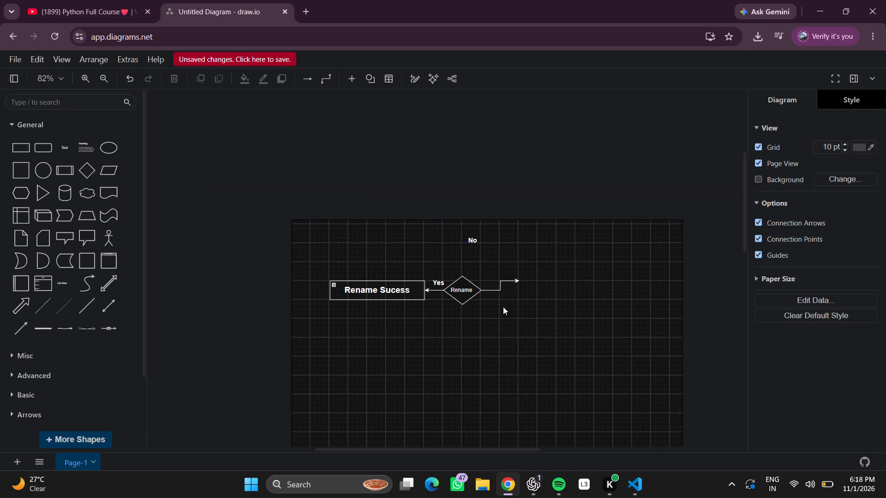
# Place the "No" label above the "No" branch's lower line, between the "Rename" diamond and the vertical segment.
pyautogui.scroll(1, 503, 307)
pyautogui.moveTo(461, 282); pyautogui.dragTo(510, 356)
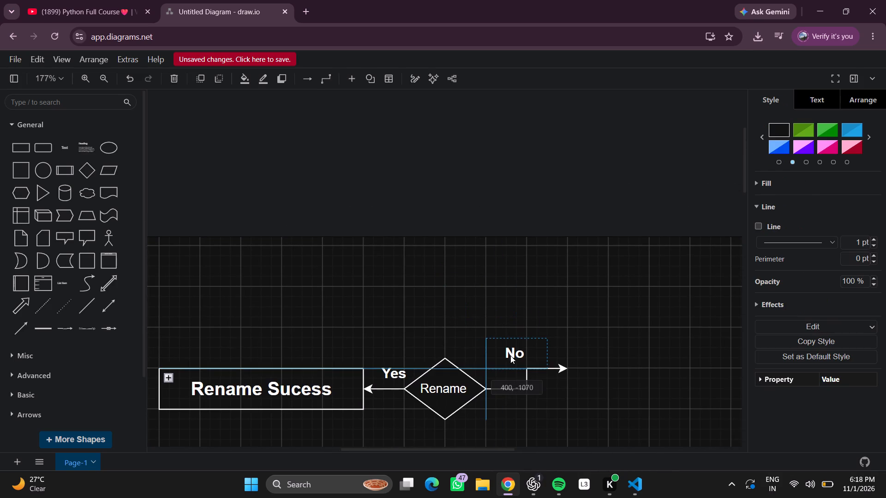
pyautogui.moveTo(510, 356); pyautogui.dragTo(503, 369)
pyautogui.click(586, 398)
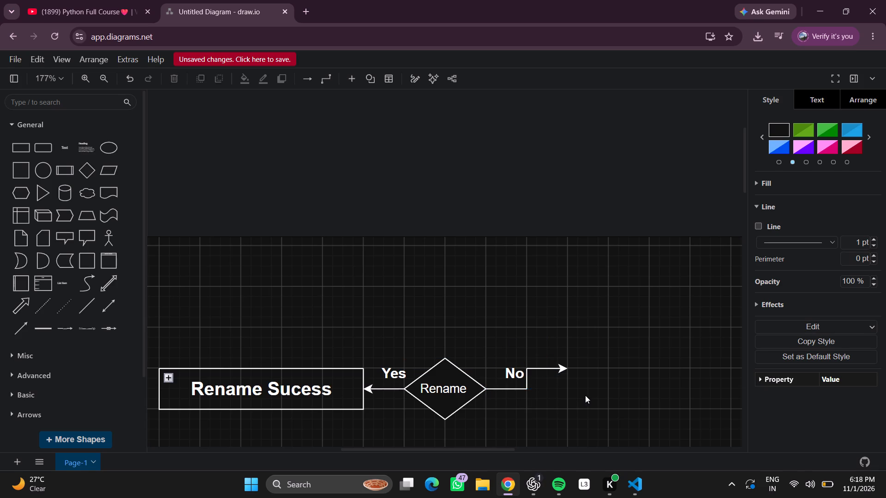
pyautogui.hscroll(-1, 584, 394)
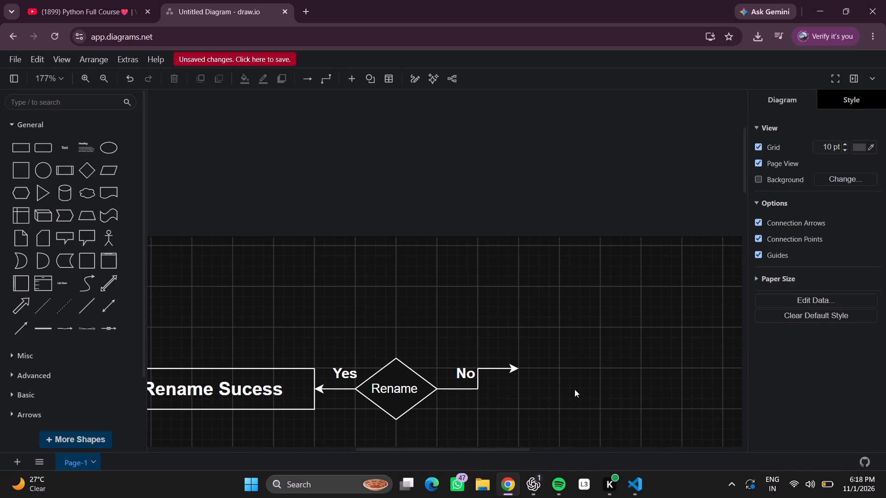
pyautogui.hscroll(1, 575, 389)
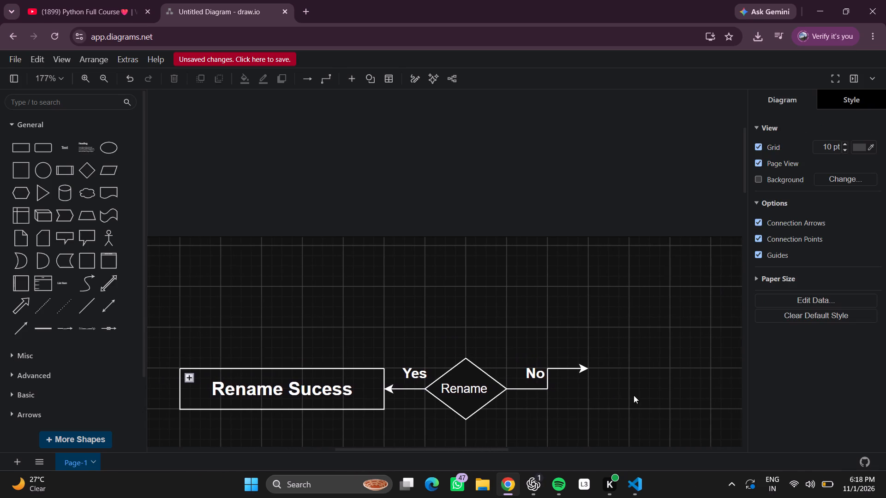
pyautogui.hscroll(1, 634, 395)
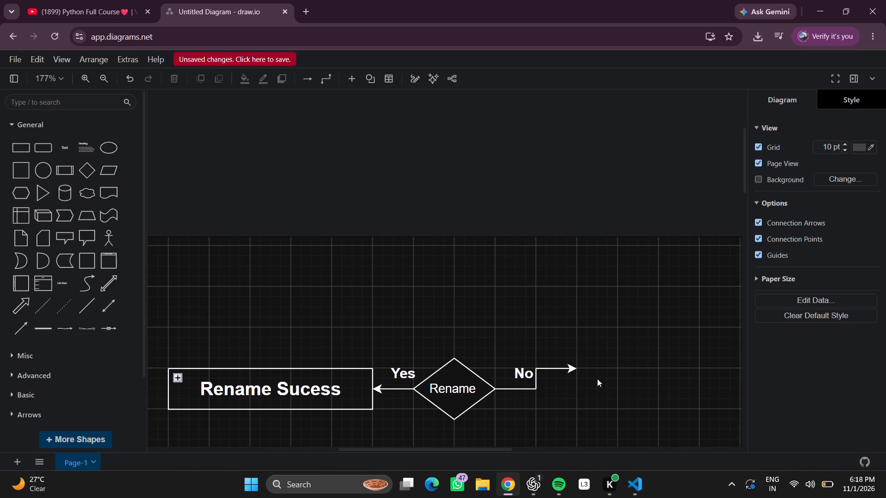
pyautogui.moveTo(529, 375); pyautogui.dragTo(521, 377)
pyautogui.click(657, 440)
# Add a rectangle at the tip of the "No" arrow and reduce its height to match the "Rename Sucess" box.
pyautogui.hscroll(-1, 643, 425)
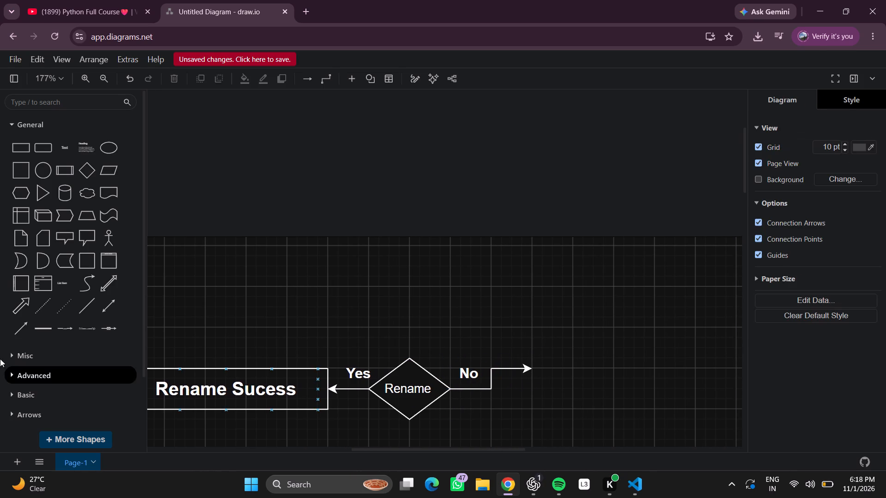
pyautogui.click(18, 151)
pyautogui.moveTo(449, 270); pyautogui.dragTo(449, 270)
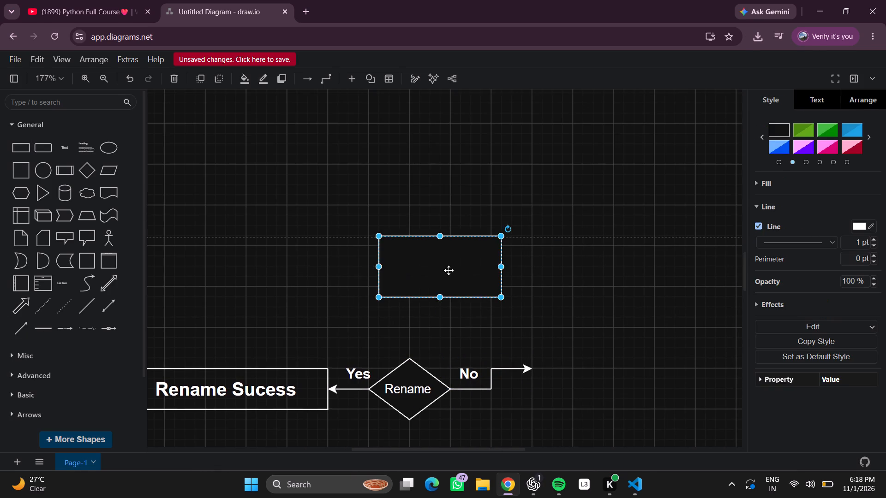
pyautogui.moveTo(449, 270); pyautogui.dragTo(605, 391)
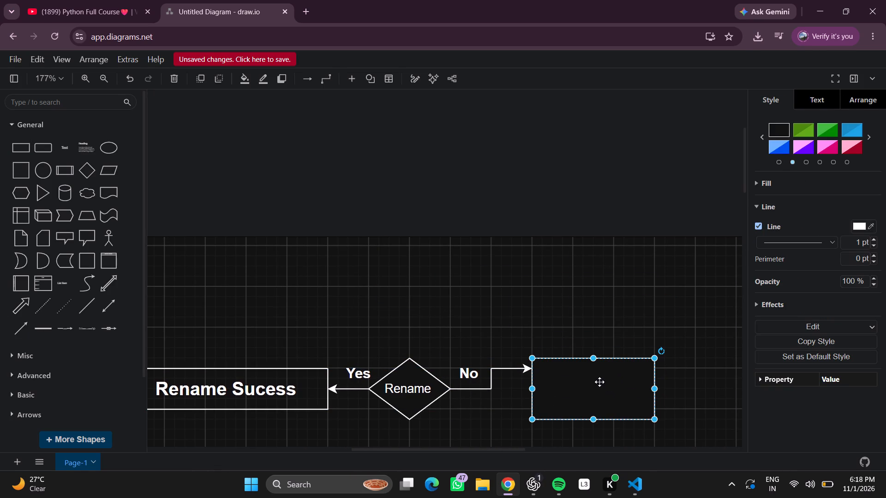
pyautogui.moveTo(592, 356); pyautogui.dragTo(592, 364)
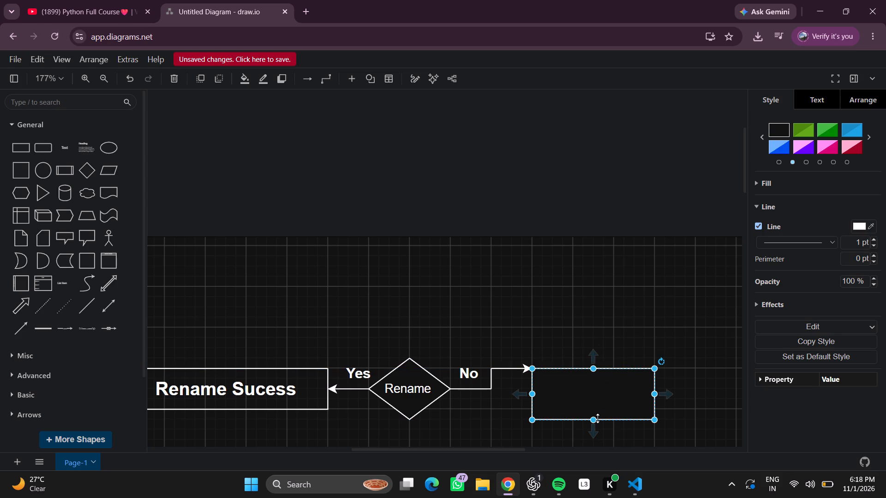
pyautogui.moveTo(598, 418); pyautogui.dragTo(598, 410)
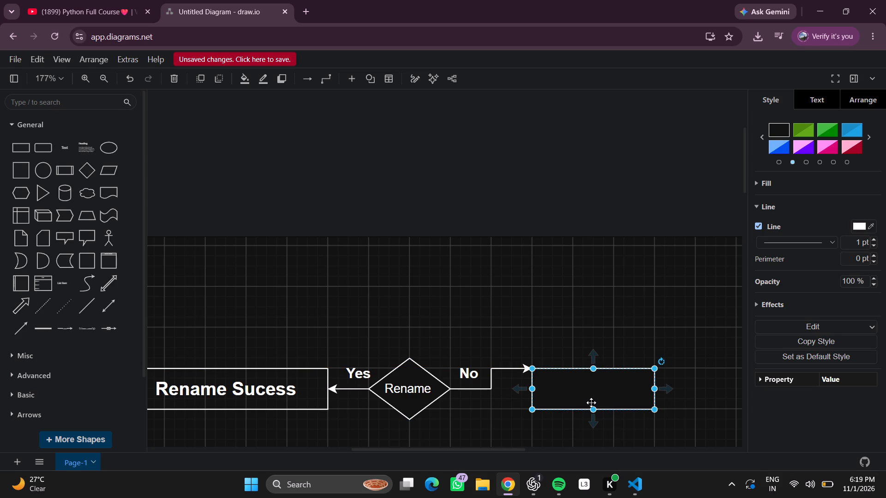
# Label the new rectangle "Homepage" and apply the Heading 2 style to the text.
pyautogui.doubleClick(591, 403)
pyautogui.click(591, 397)
pyautogui.click(591, 393)
pyautogui.press('h')
pyautogui.write('oe')
pyautogui.press('BackSpace')
pyautogui.write('me')
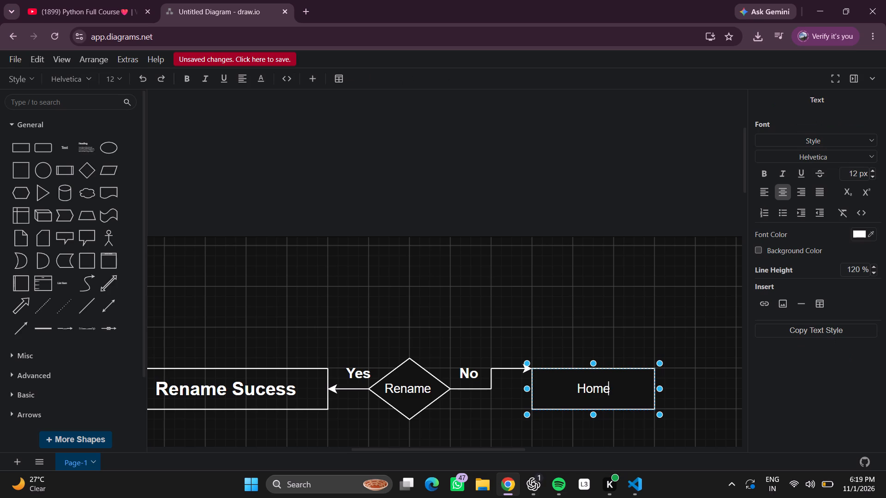
pyautogui.write('page')
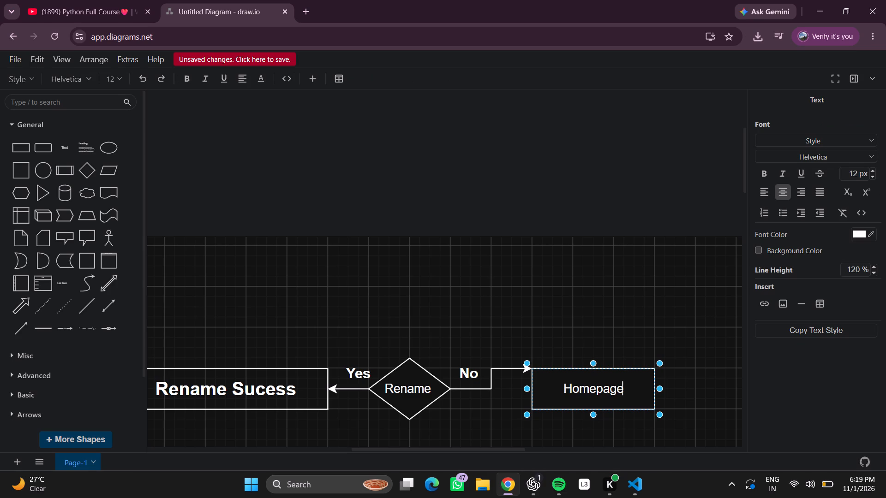
pyautogui.click(530, 325)
pyautogui.doubleClick(565, 388)
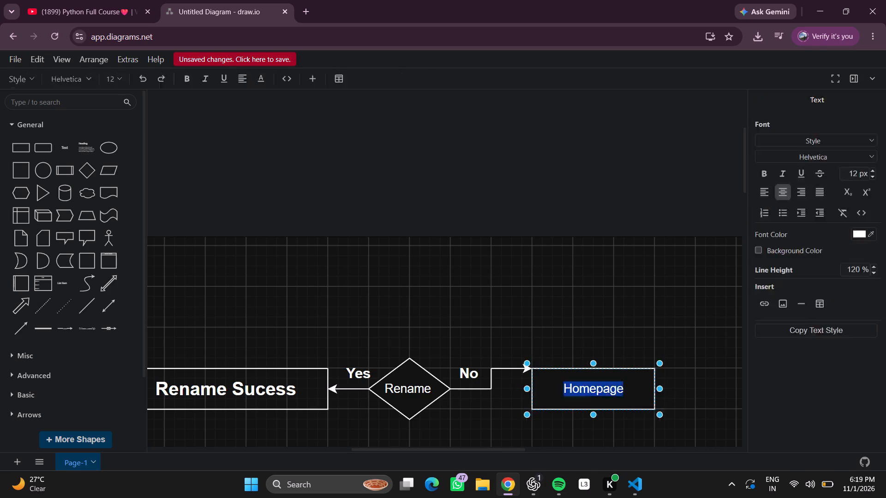
pyautogui.click(837, 146)
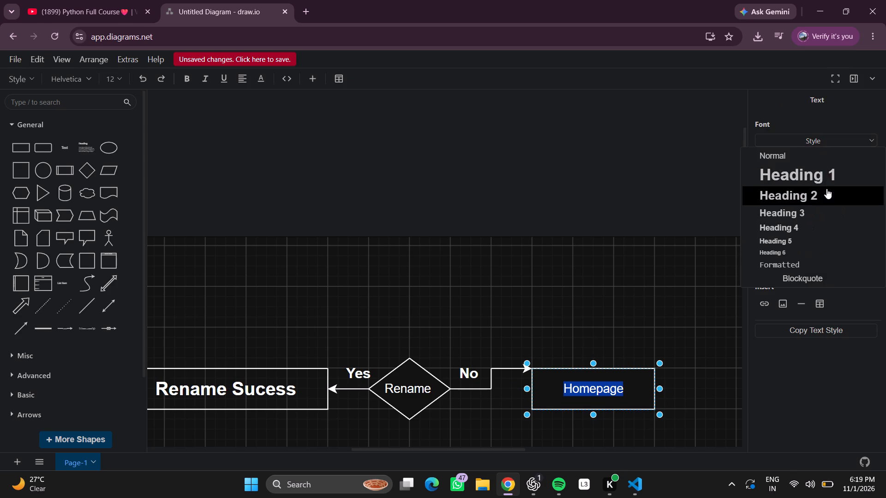
pyautogui.click(828, 191)
pyautogui.click(627, 303)
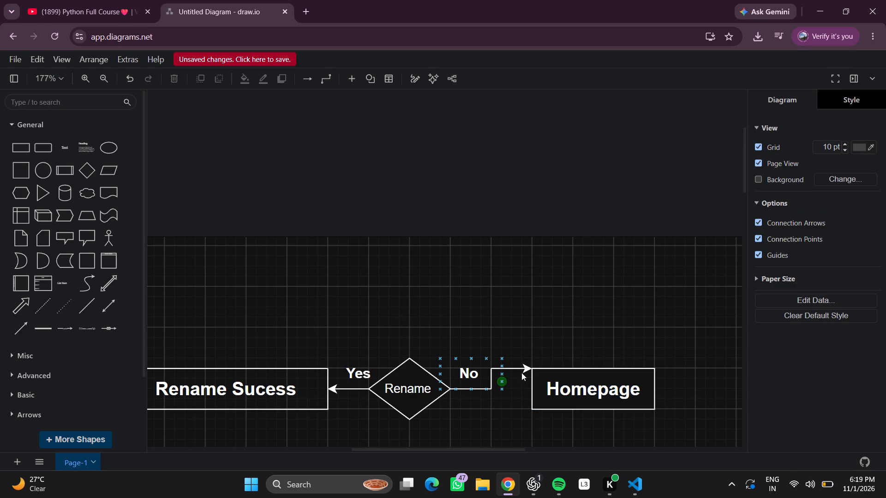
# Move the "No" label out of the way and delete the vertical segment of the "No" branch.
pyautogui.click(491, 385)
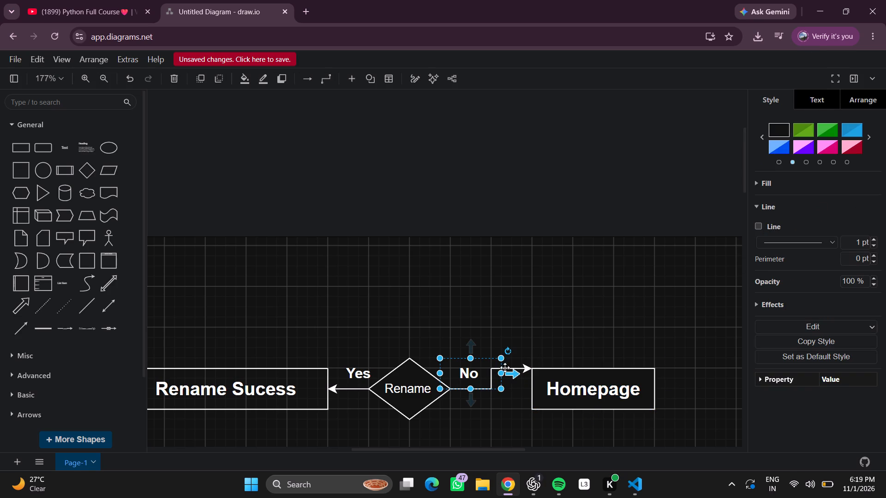
pyautogui.moveTo(478, 374); pyautogui.dragTo(499, 321)
pyautogui.click(491, 378)
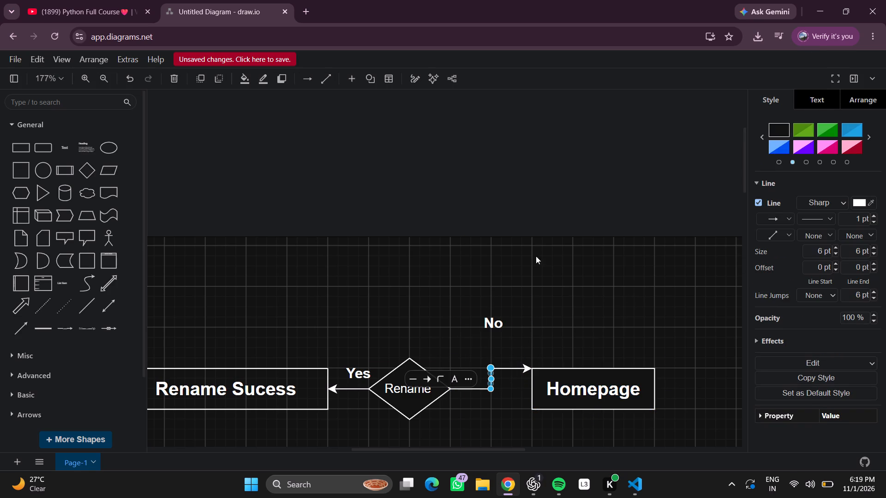
pyautogui.click(174, 83)
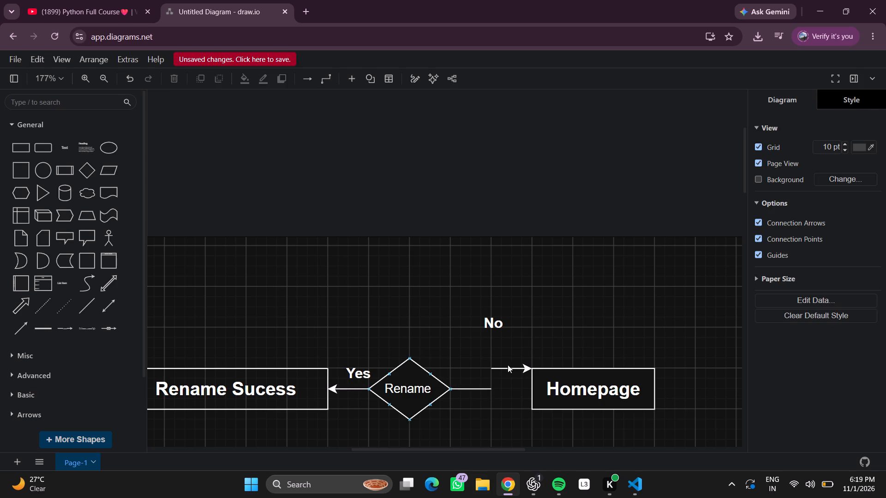
# Lower the "No" arrow so it continues the lower line straight into the middle of the "Homepage" box's left side.
pyautogui.click(510, 365)
pyautogui.click(510, 368)
pyautogui.moveTo(511, 368); pyautogui.dragTo(507, 386)
pyautogui.moveTo(491, 366); pyautogui.dragTo(489, 386)
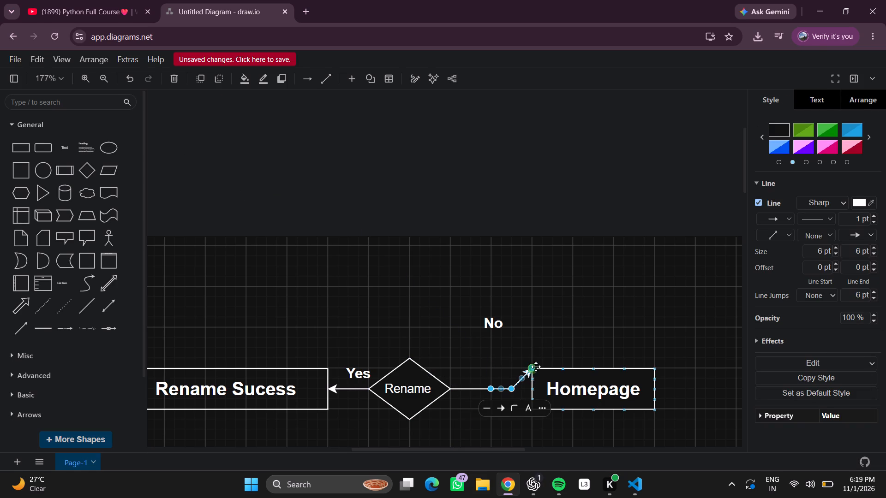
pyautogui.moveTo(533, 366); pyautogui.dragTo(532, 388)
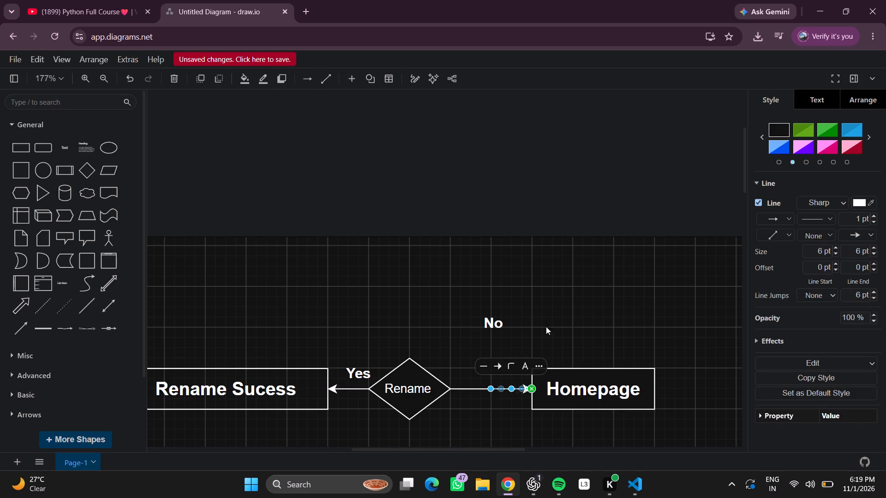
pyautogui.click(546, 319)
# Place the "No" label just above the straightened arrow between the "Rename" diamond and "Homepage".
pyautogui.moveTo(494, 326); pyautogui.dragTo(487, 369)
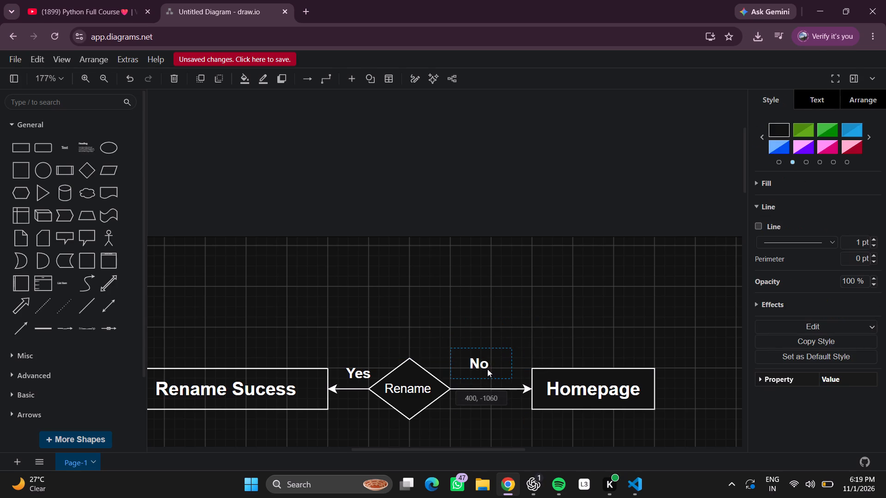
pyautogui.moveTo(487, 369); pyautogui.dragTo(492, 378)
pyautogui.click(520, 334)
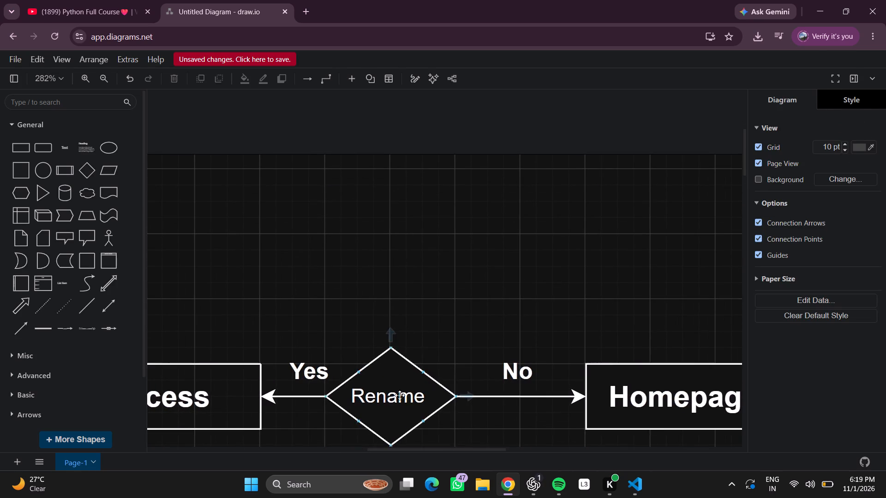
# Shift the "Rename" diamond slightly toward "Homepage", move the "Yes" label aside, and extend the "Yes" arrow's tail to the diamond's left corner.
pyautogui.moveTo(400, 396); pyautogui.dragTo(420, 392)
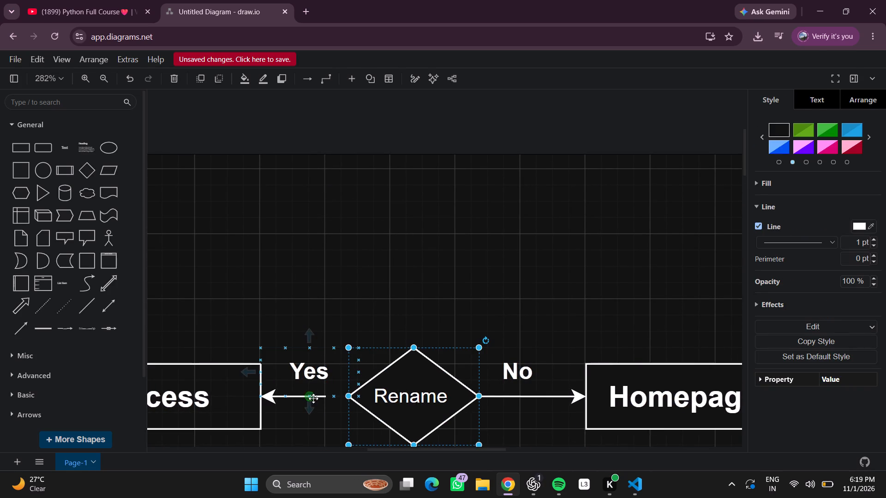
pyautogui.click(328, 403)
pyautogui.click(433, 293)
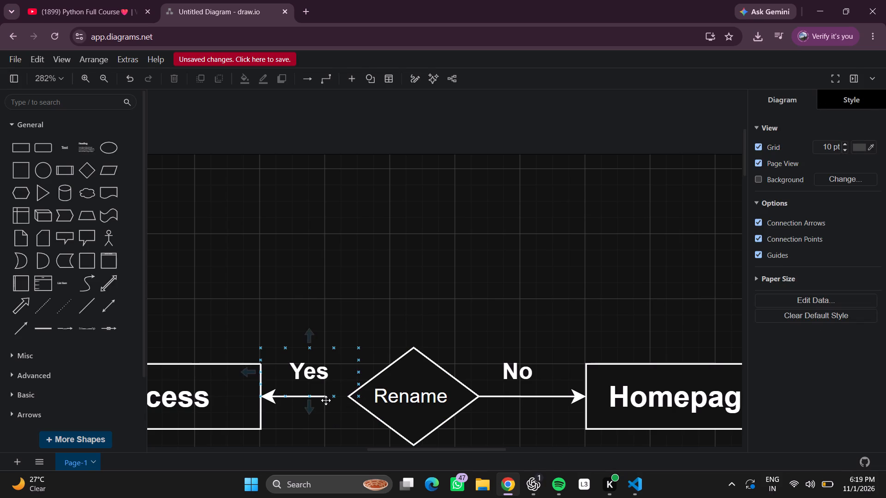
pyautogui.click(328, 400)
pyautogui.moveTo(318, 370); pyautogui.dragTo(371, 260)
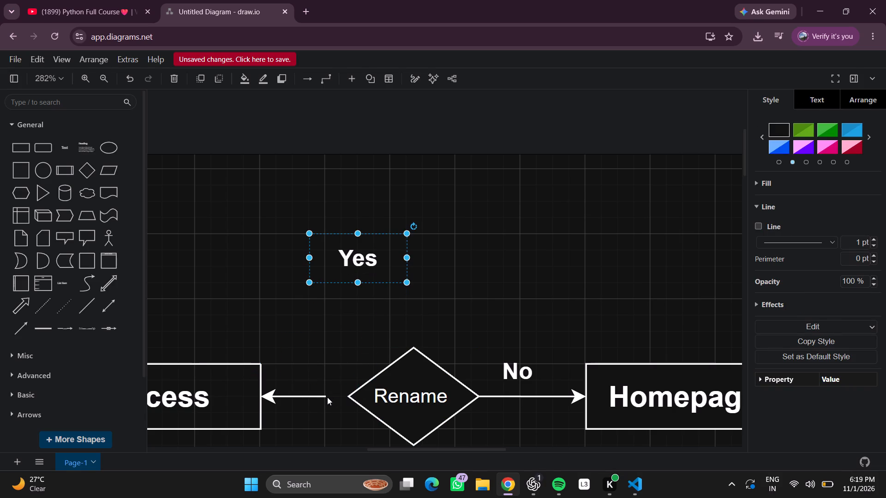
pyautogui.click(326, 395)
pyautogui.moveTo(325, 395); pyautogui.dragTo(333, 396)
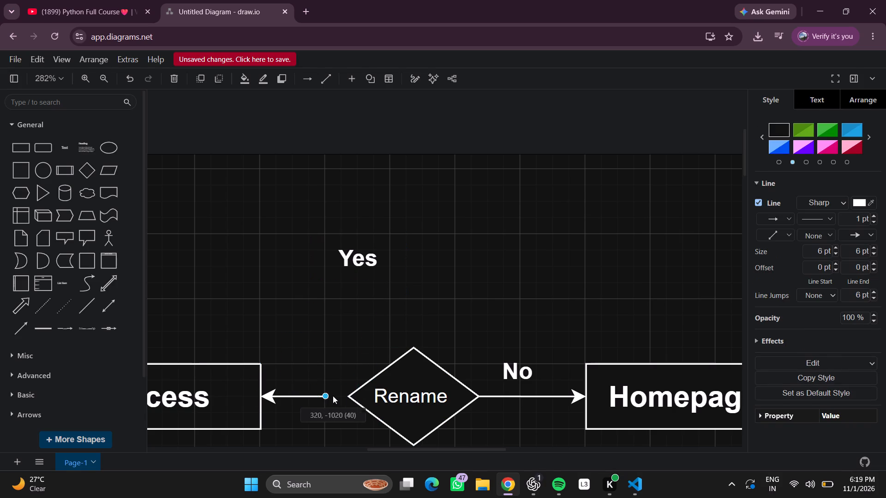
pyautogui.moveTo(333, 396); pyautogui.dragTo(348, 396)
pyautogui.click(379, 338)
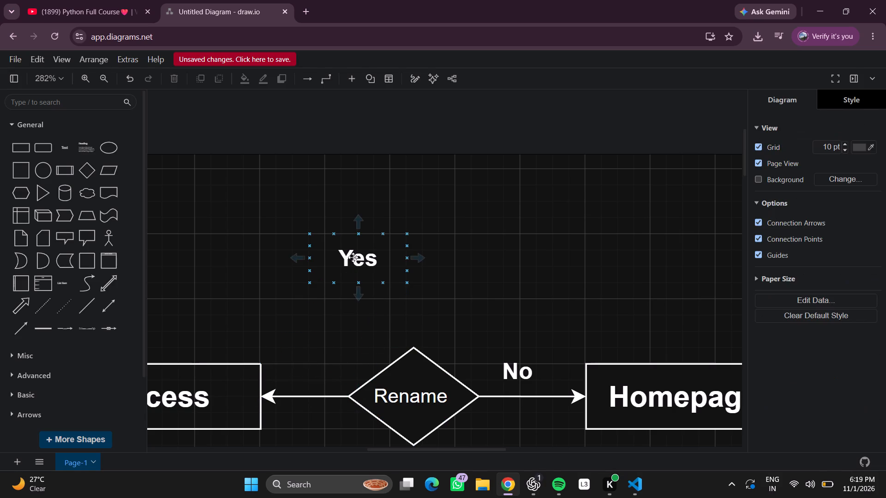
# Place the "Yes" label back above the arrow between the "Rename Sucess" box and the diamond.
pyautogui.moveTo(361, 257); pyautogui.dragTo(321, 369)
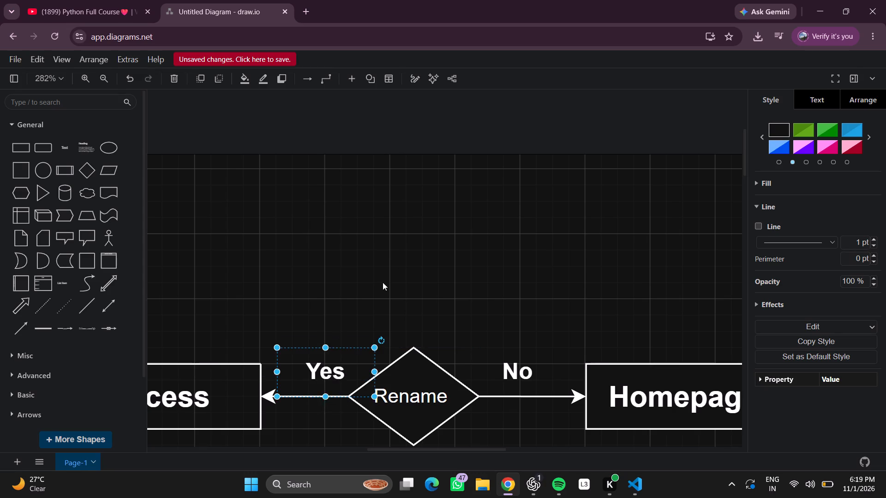
pyautogui.click(396, 262)
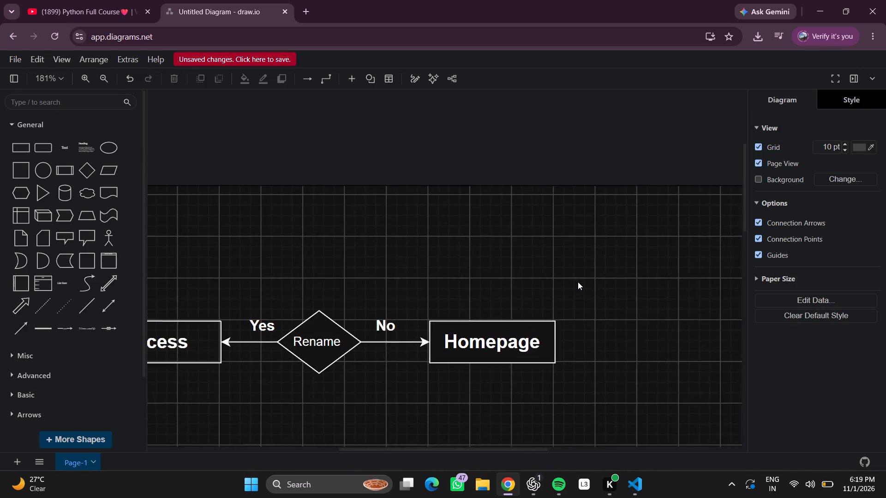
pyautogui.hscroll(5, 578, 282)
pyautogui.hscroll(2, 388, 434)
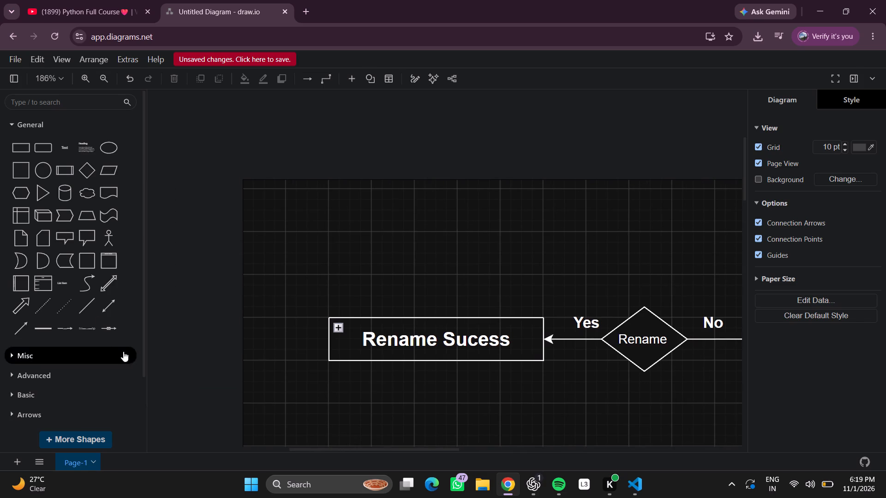
# Add a plain line running vertically down from just under the "Rename Sucess" box, about one large grid square long.
pyautogui.click(90, 304)
pyautogui.moveTo(468, 241); pyautogui.dragTo(419, 403)
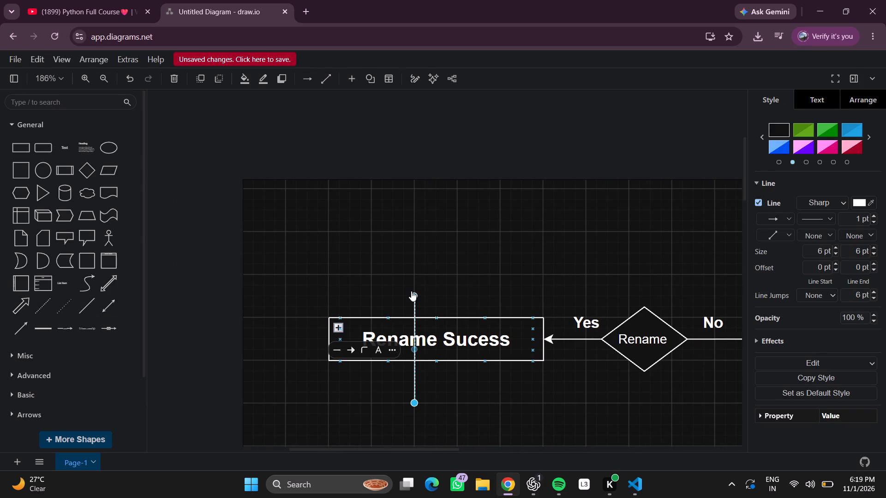
pyautogui.moveTo(413, 294); pyautogui.dragTo(413, 363)
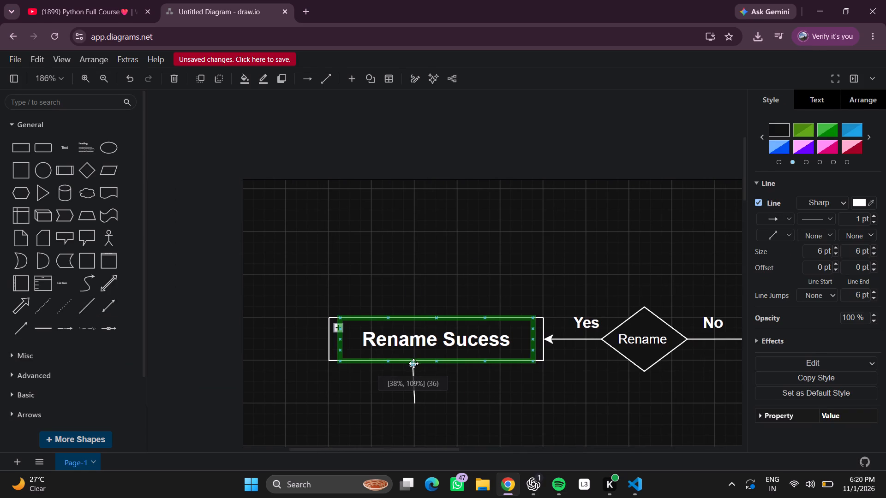
pyautogui.moveTo(413, 363); pyautogui.dragTo(415, 362)
pyautogui.click(497, 425)
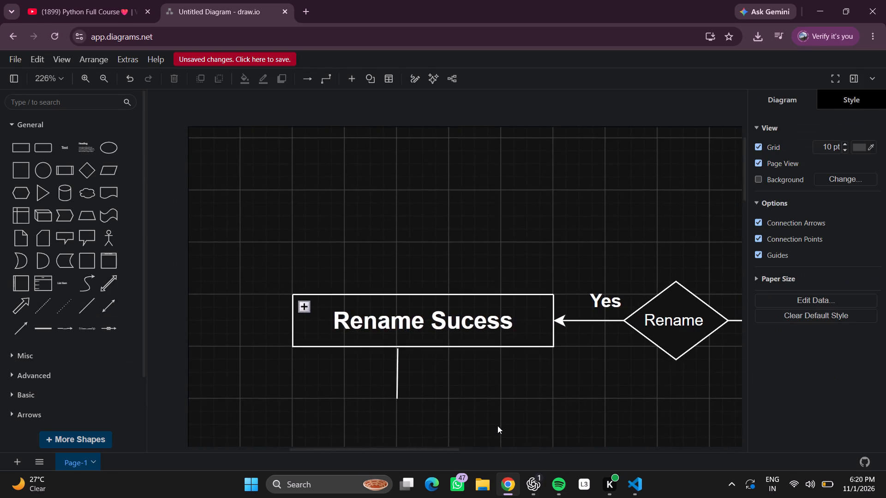
# Add a horizontal line from the vertical line's lower end, extending it to align with the left edge of "Rename Sucess".
pyautogui.hscroll(2, 497, 426)
pyautogui.click(88, 307)
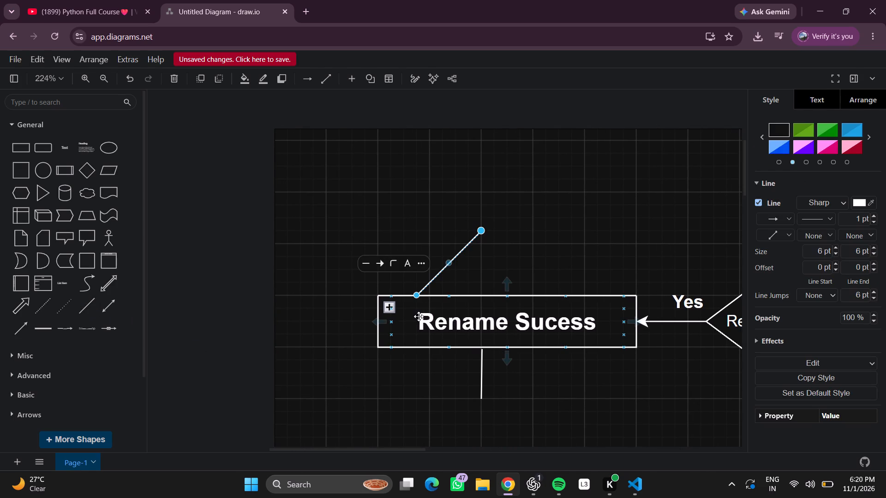
pyautogui.moveTo(416, 297); pyautogui.dragTo(476, 398)
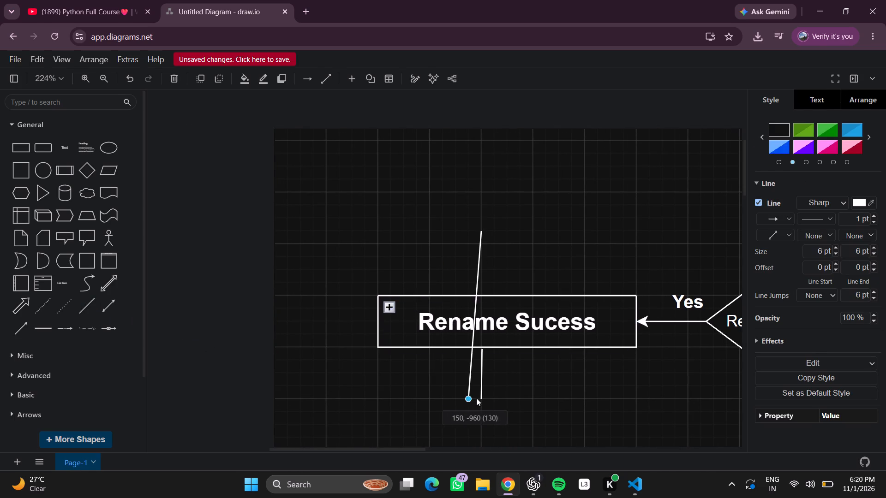
pyautogui.moveTo(476, 398); pyautogui.dragTo(480, 393)
pyautogui.moveTo(481, 229); pyautogui.dragTo(437, 342)
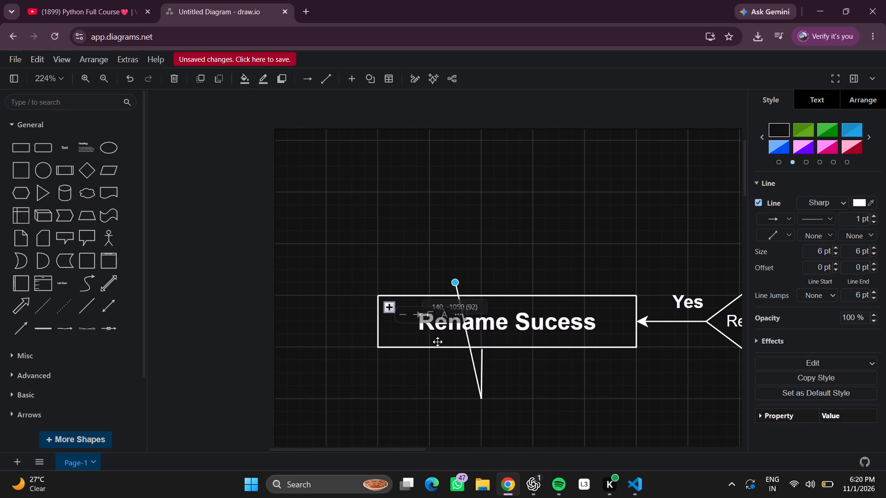
pyautogui.moveTo(437, 342); pyautogui.dragTo(429, 401)
pyautogui.click(551, 425)
pyautogui.scroll(-1, 551, 425)
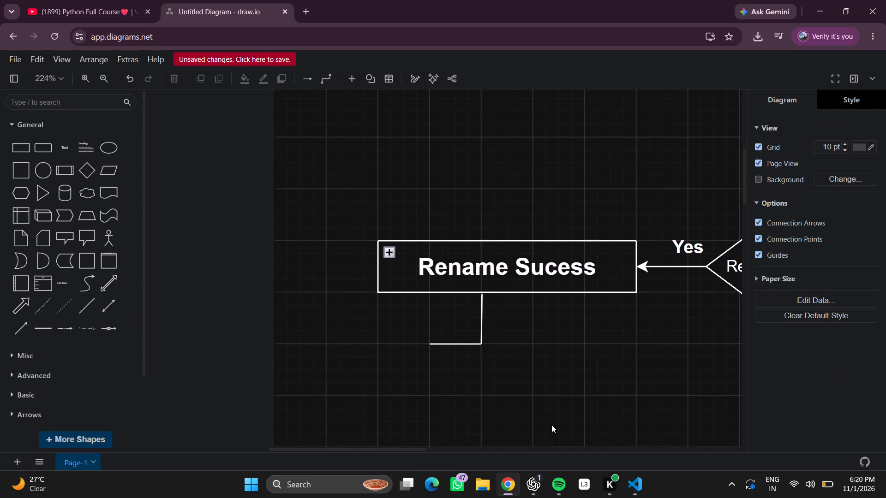
pyautogui.scroll(-1, 551, 425)
pyautogui.hscroll(2, 461, 410)
pyautogui.click(566, 345)
pyautogui.moveTo(566, 345); pyautogui.dragTo(566, 344)
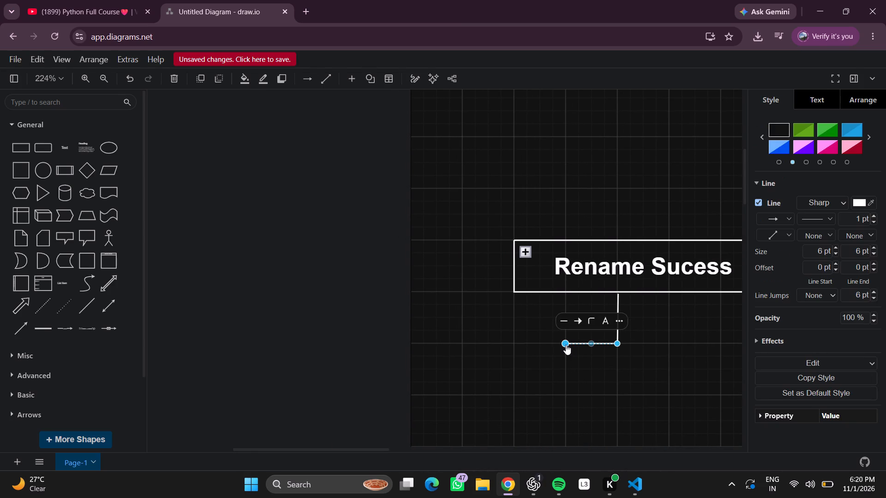
pyautogui.moveTo(566, 344); pyautogui.dragTo(513, 341)
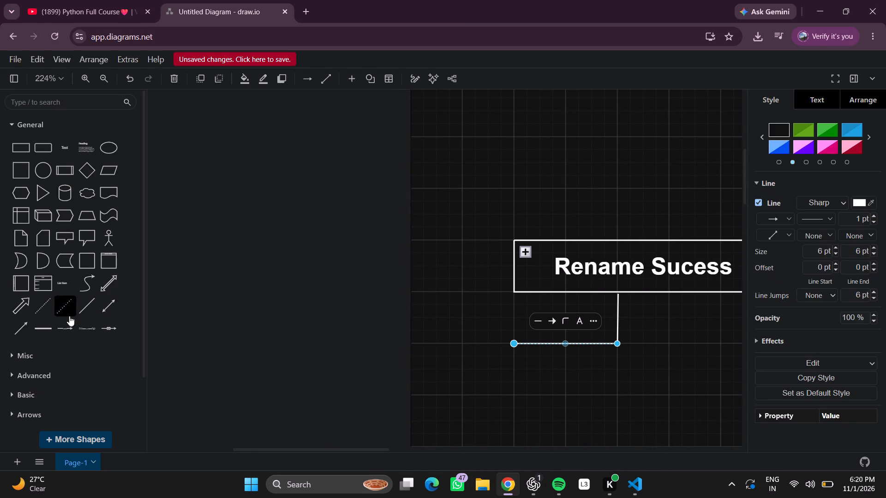
# Add an arrow pointing straight down from the horizontal line's left end, about one large grid square long.
pyautogui.click(24, 326)
pyautogui.moveTo(410, 305); pyautogui.dragTo(475, 341)
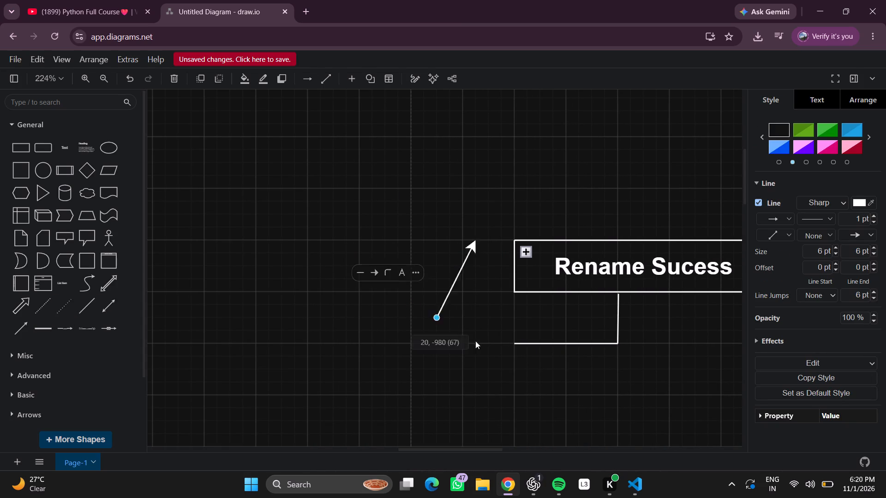
pyautogui.moveTo(475, 341); pyautogui.dragTo(514, 343)
pyautogui.moveTo(475, 237); pyautogui.dragTo(467, 341)
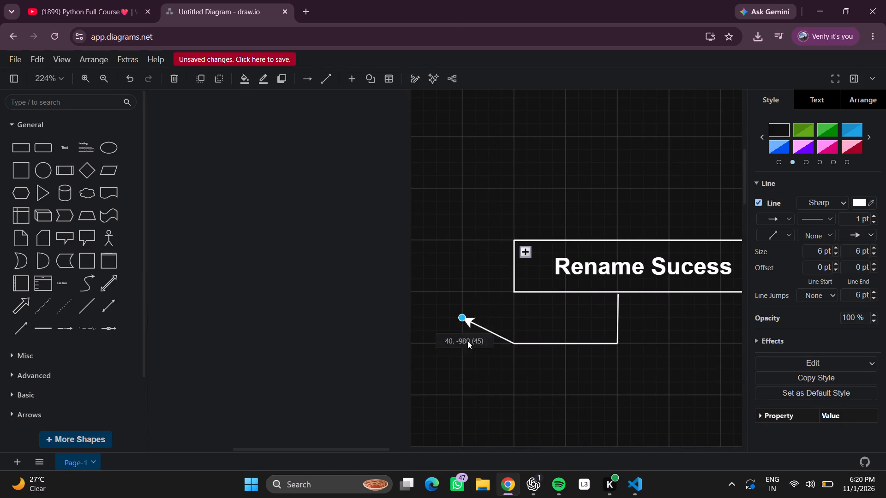
pyautogui.moveTo(467, 341); pyautogui.dragTo(509, 397)
pyautogui.click(607, 390)
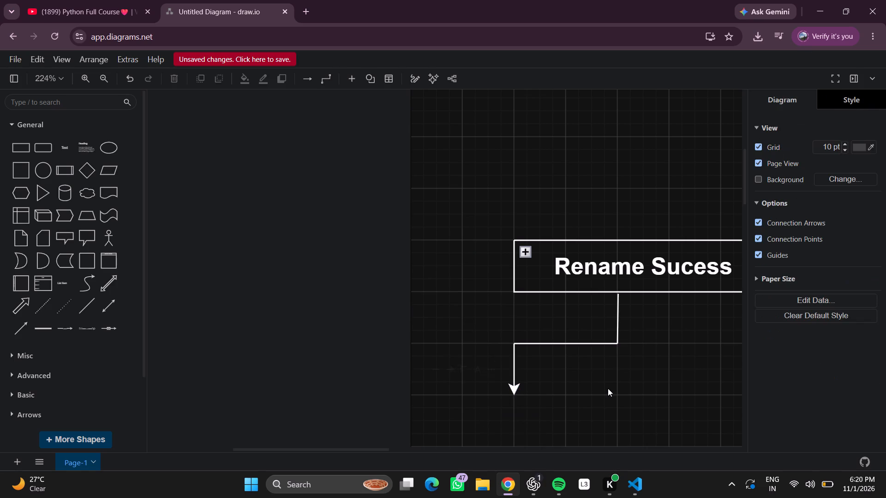
# Add a 120 x 40 rectangle with its top edge at the tip of the downward arrow below "Rename Sucess".
pyautogui.scroll(-1, 608, 388)
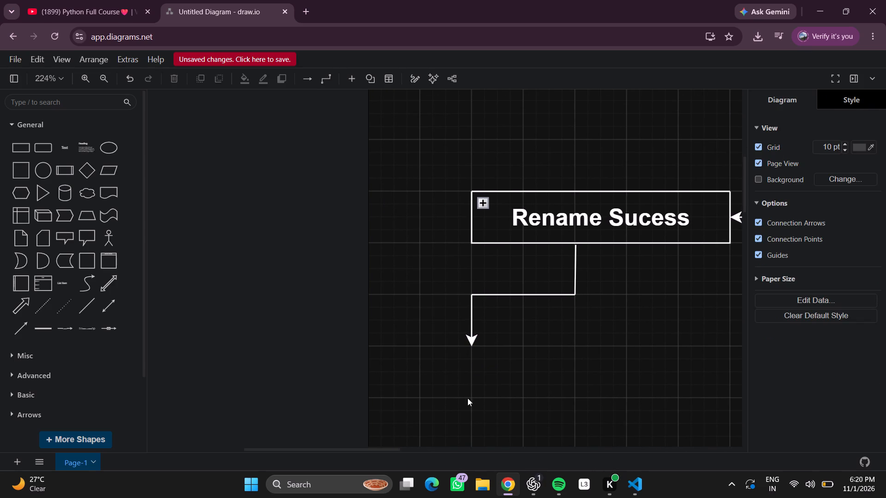
pyautogui.click(25, 144)
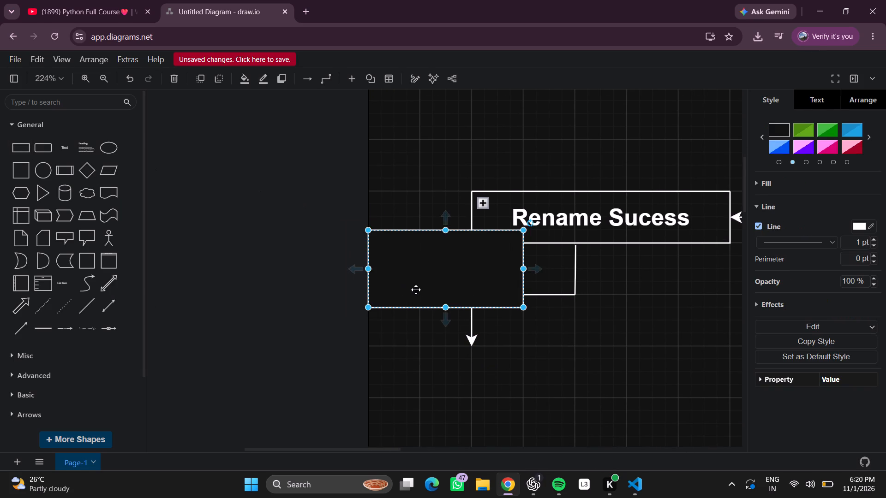
pyautogui.moveTo(417, 290); pyautogui.dragTo(467, 406)
pyautogui.moveTo(496, 423); pyautogui.dragTo(495, 402)
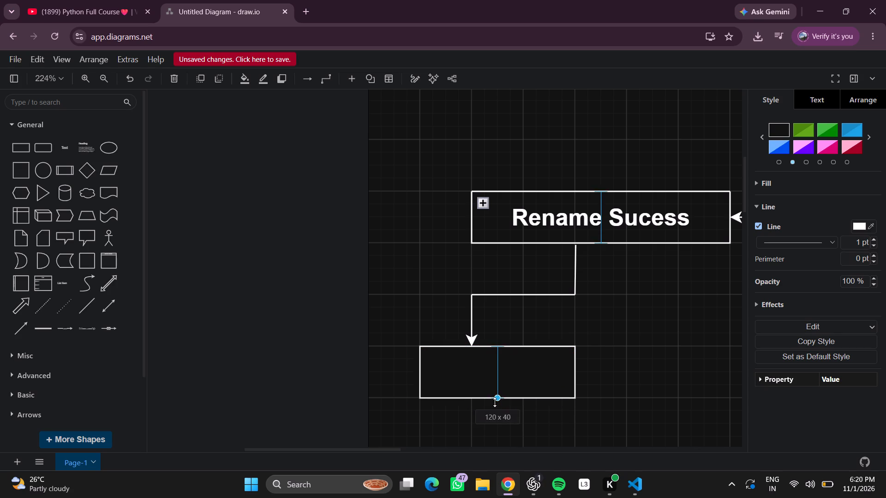
pyautogui.moveTo(495, 402); pyautogui.dragTo(495, 401)
# Label the new rectangle below "Rename Sucess" as "Homepage".
pyautogui.doubleClick(467, 374)
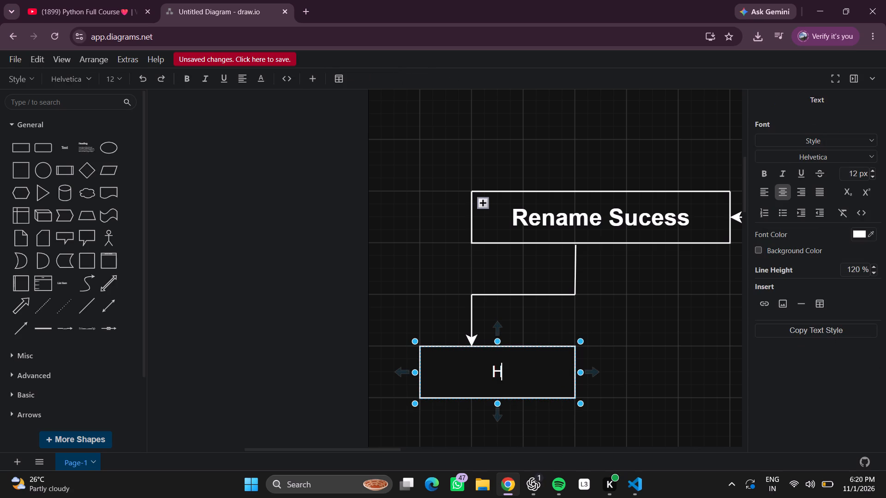
pyautogui.write('ome')
pyautogui.write('pagee')
pyautogui.press('space')
pyautogui.press('BackSpace')
pyautogui.press('BackSpace')
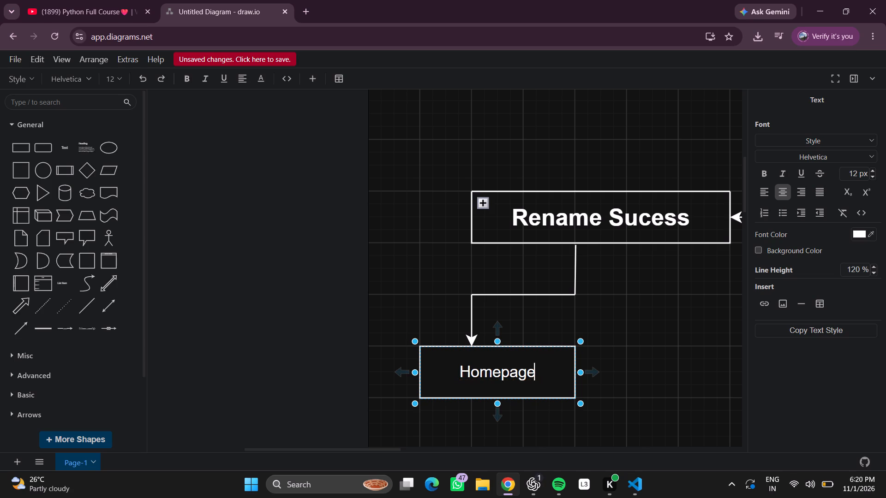
pyautogui.hscroll(-2, 479, 384)
pyautogui.click(552, 383)
# Apply the Heading 2 style to the "Homepage" text in the new rectangle.
pyautogui.doubleClick(417, 365)
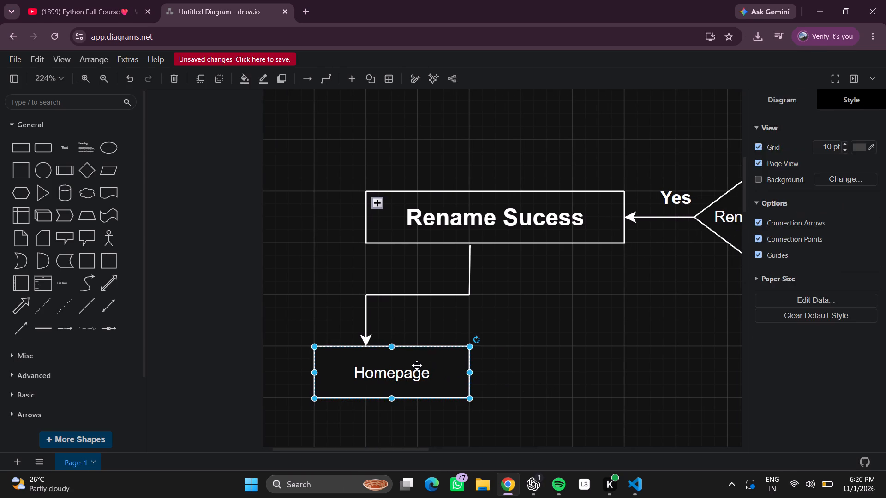
pyautogui.click(801, 140)
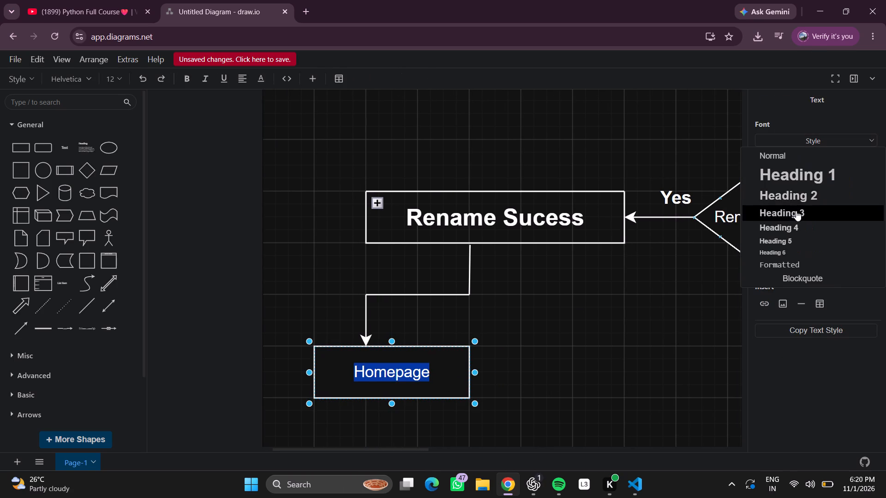
pyautogui.click(793, 195)
pyautogui.click(609, 342)
# Add an arrow below the "Rename" diamond and move its tail beneath the diamond's bottom corner.
pyautogui.hscroll(-2, 611, 342)
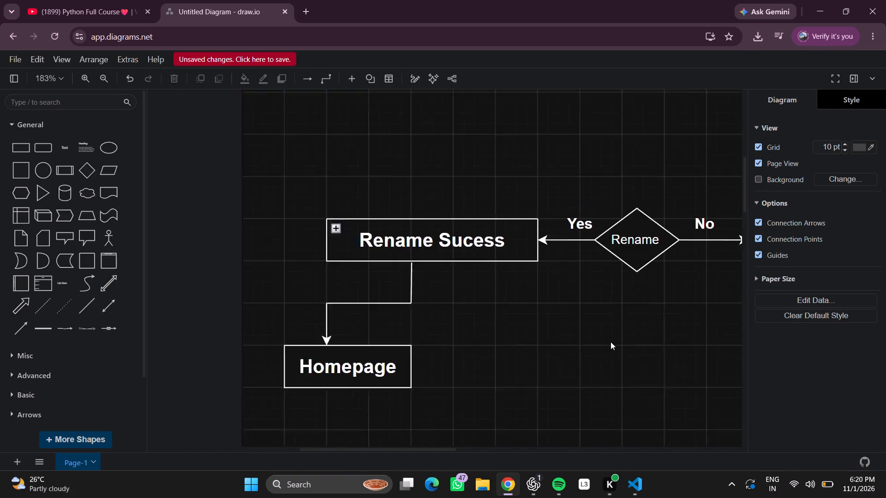
pyautogui.hscroll(-2, 611, 342)
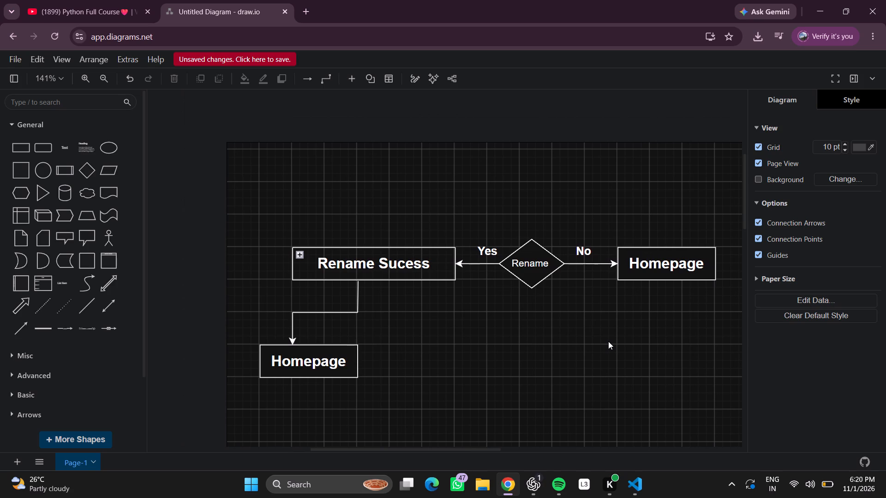
pyautogui.hscroll(-2, 608, 343)
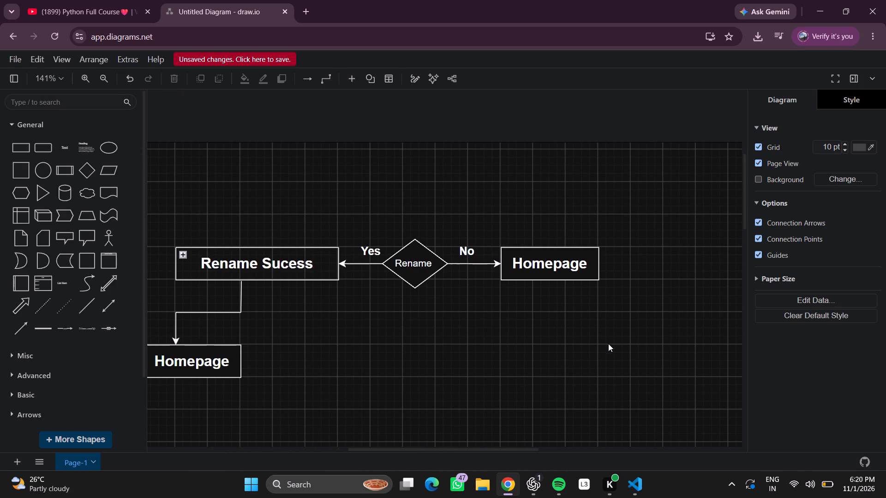
pyautogui.hscroll(-1, 603, 342)
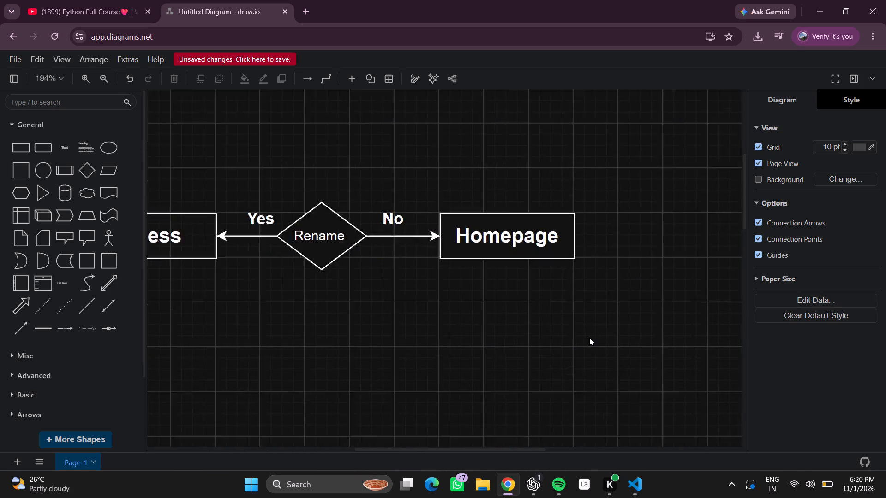
pyautogui.hscroll(1, 588, 338)
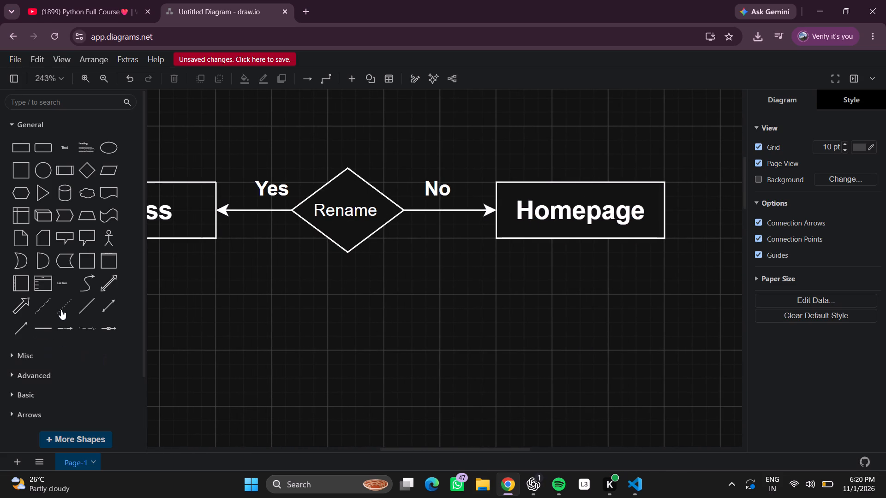
pyautogui.click(10, 326)
pyautogui.click(9, 333)
pyautogui.click(15, 332)
pyautogui.moveTo(419, 310); pyautogui.dragTo(367, 307)
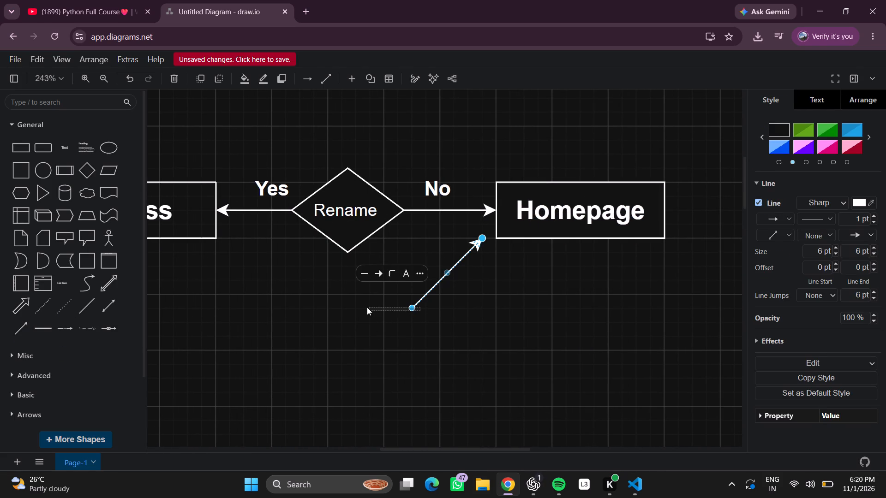
pyautogui.moveTo(367, 307); pyautogui.dragTo(367, 307)
pyautogui.click(412, 309)
pyautogui.click(413, 308)
pyautogui.moveTo(413, 308); pyautogui.dragTo(393, 301)
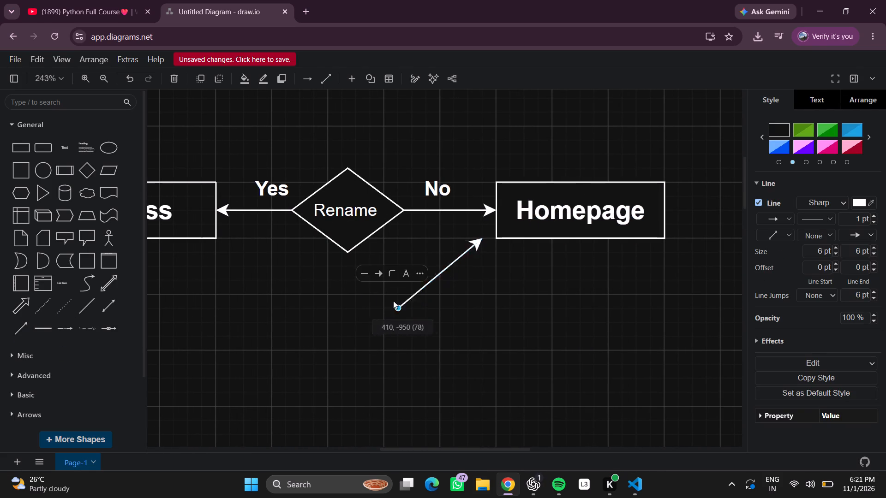
pyautogui.moveTo(393, 301); pyautogui.dragTo(348, 297)
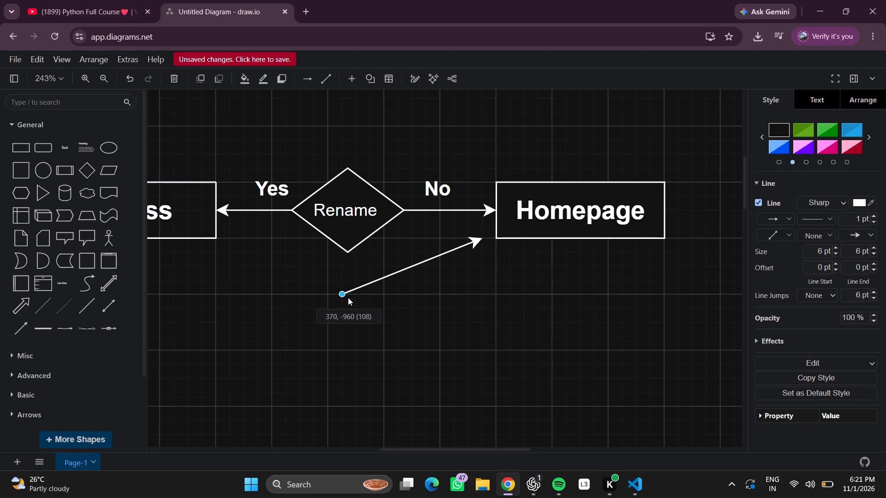
pyautogui.moveTo(348, 297); pyautogui.dragTo(348, 297)
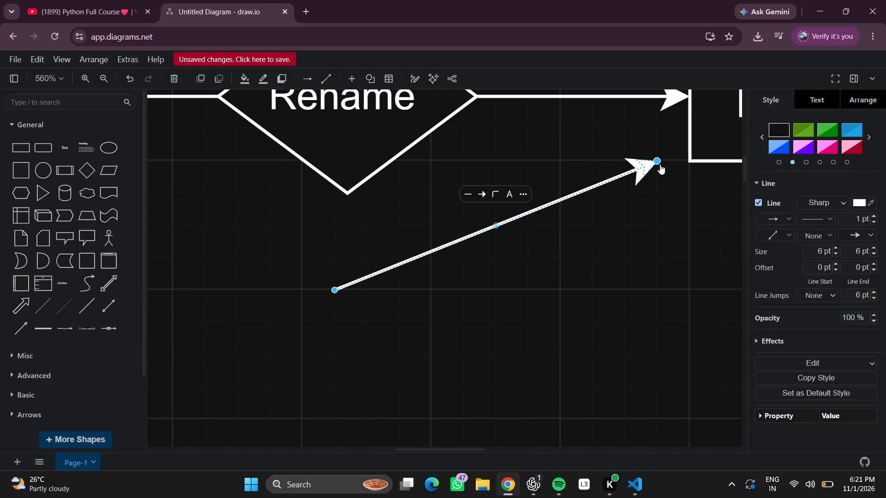
# Attach the new arrow's head to the "Rename" diamond's bottom corner and align its tail so the arrow is vertical.
pyautogui.moveTo(660, 163); pyautogui.dragTo(375, 197)
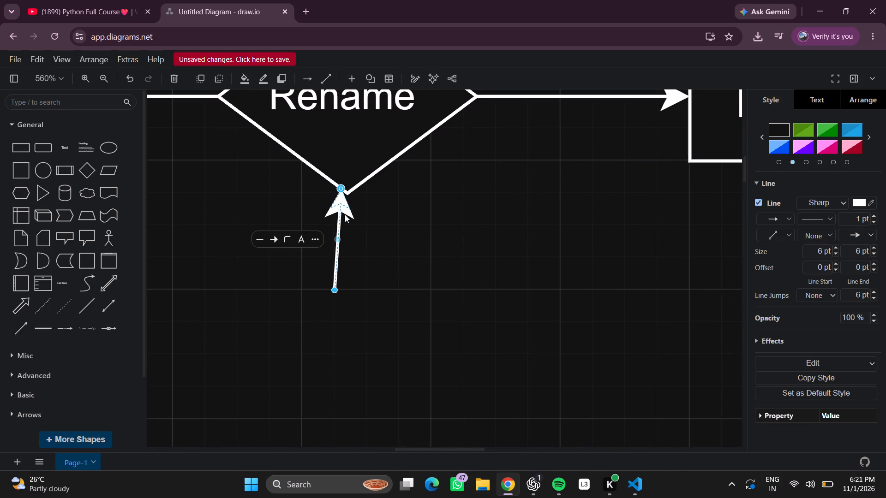
pyautogui.moveTo(341, 192); pyautogui.dragTo(340, 188)
pyautogui.moveTo(340, 188); pyautogui.dragTo(345, 195)
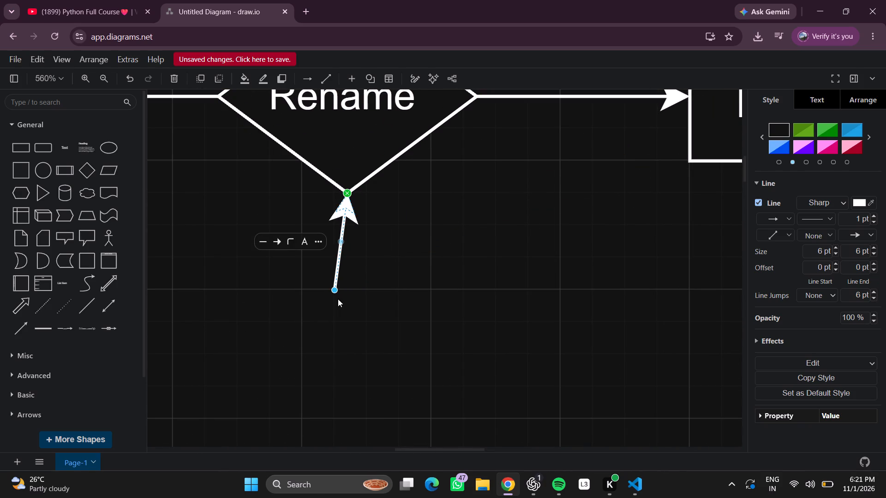
pyautogui.moveTo(335, 291); pyautogui.dragTo(347, 290)
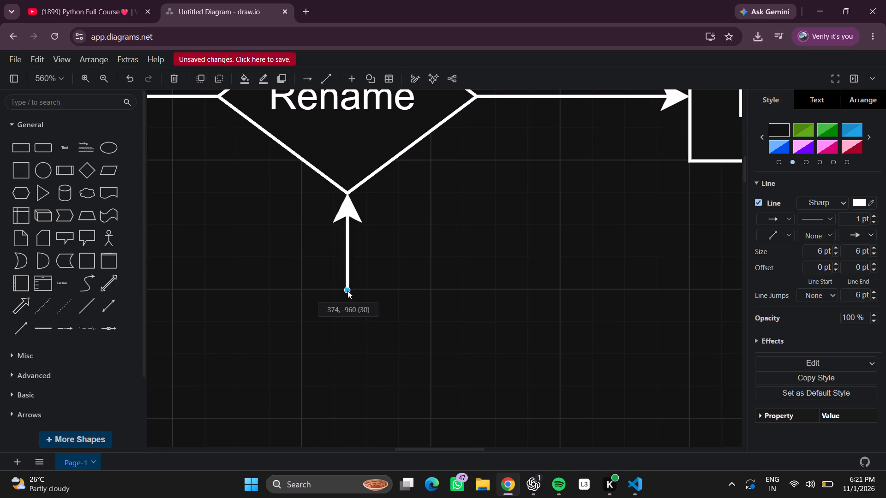
pyautogui.moveTo(347, 290); pyautogui.dragTo(347, 290)
pyautogui.click(439, 284)
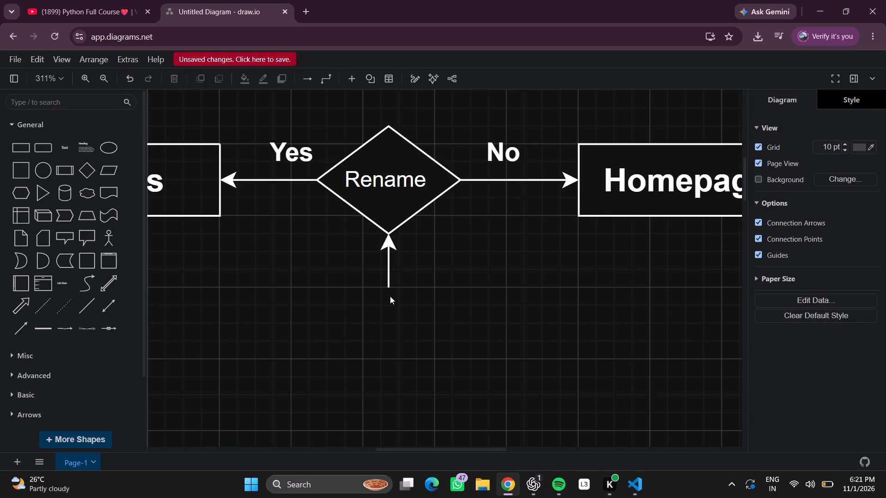
# Lengthen the vertical arrow under the "Rename" diamond by moving its tail straight down about one large grid square.
pyautogui.click(388, 286)
pyautogui.moveTo(389, 286); pyautogui.dragTo(391, 297)
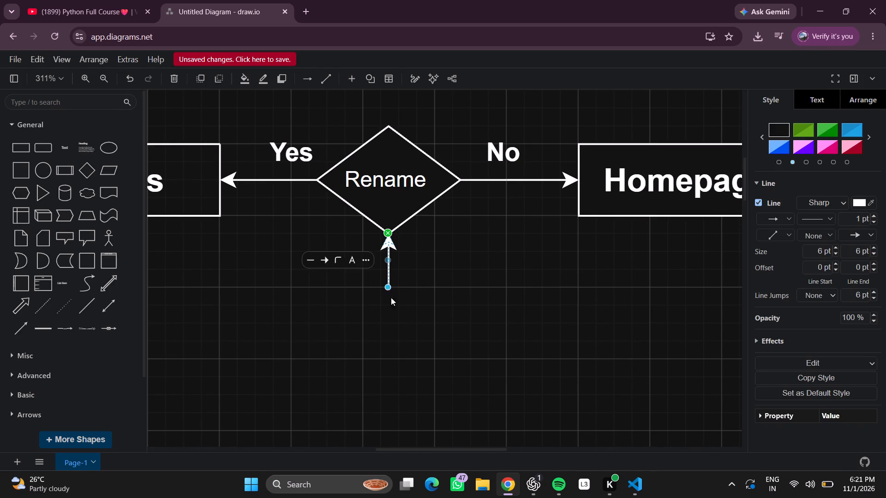
pyautogui.moveTo(391, 297); pyautogui.dragTo(388, 356)
pyautogui.click(453, 320)
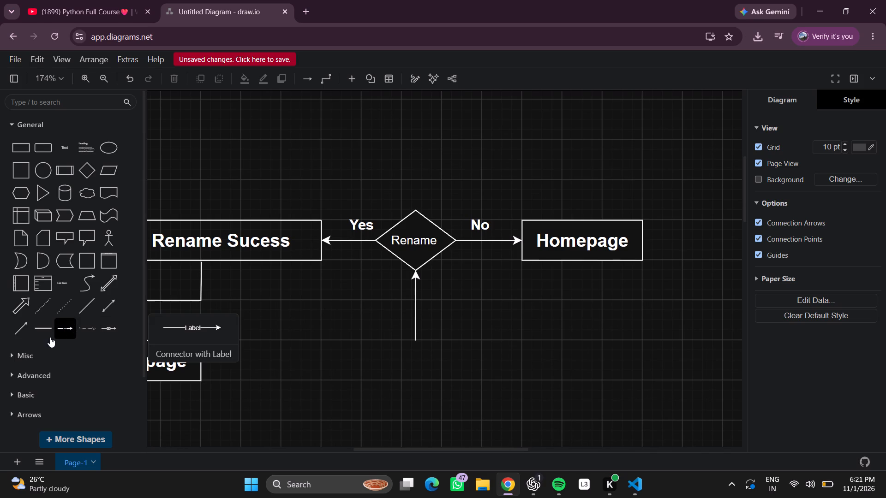
# Add a plain line and place one of its ends at the tail of the vertical arrow under the "Rename" diamond.
pyautogui.click(84, 314)
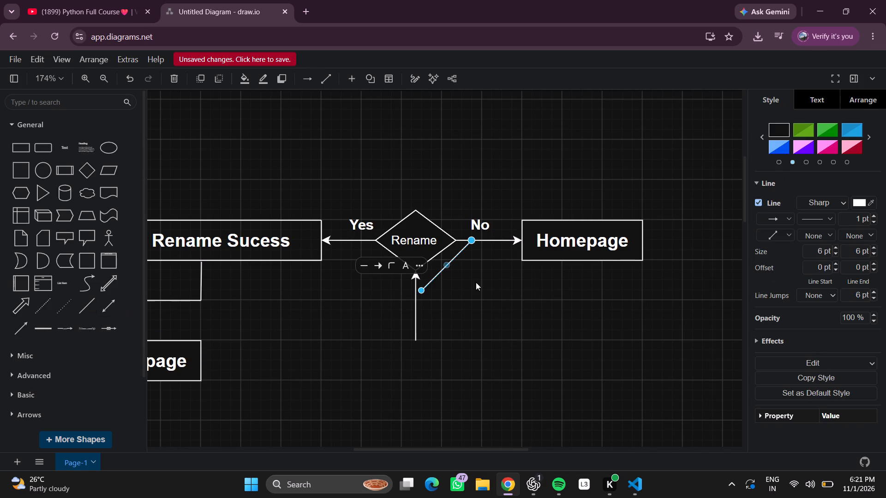
pyautogui.moveTo(372, 298); pyautogui.dragTo(391, 403)
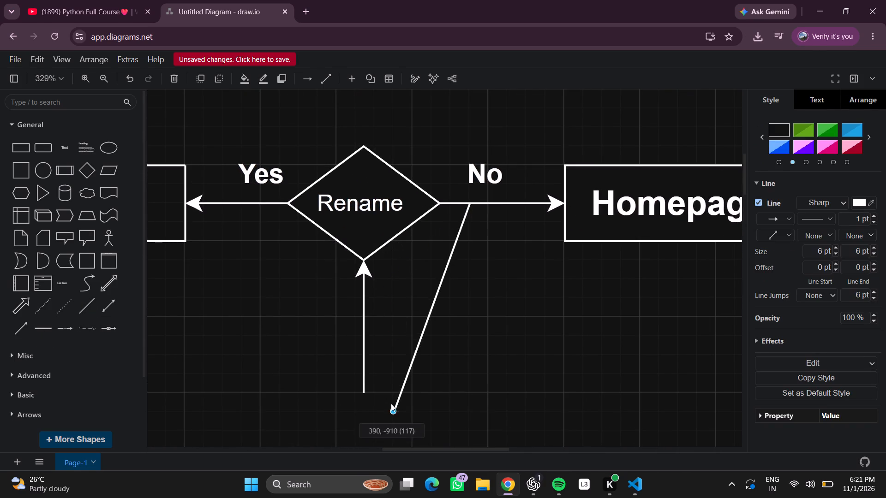
pyautogui.moveTo(391, 403); pyautogui.dragTo(367, 391)
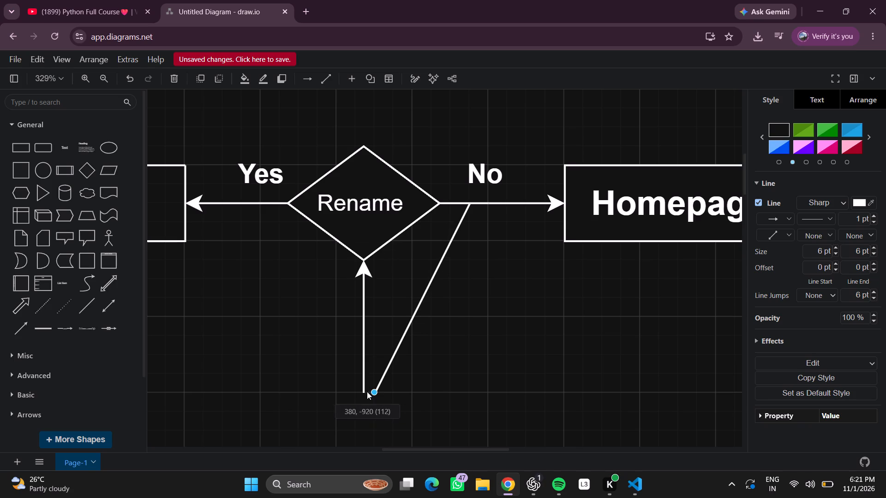
# Lower the plain line's upper end level with its other end, making it horizontal beside the vertical arrow's tail, about 50 units long.
pyautogui.moveTo(367, 391); pyautogui.dragTo(368, 392)
pyautogui.scroll(4, 411, 355)
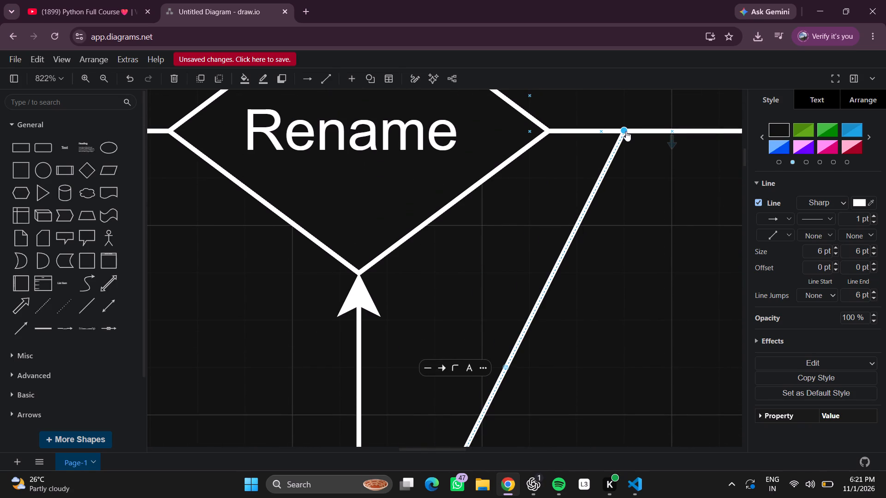
pyautogui.moveTo(625, 130); pyautogui.dragTo(616, 391)
pyautogui.scroll(-4, 647, 354)
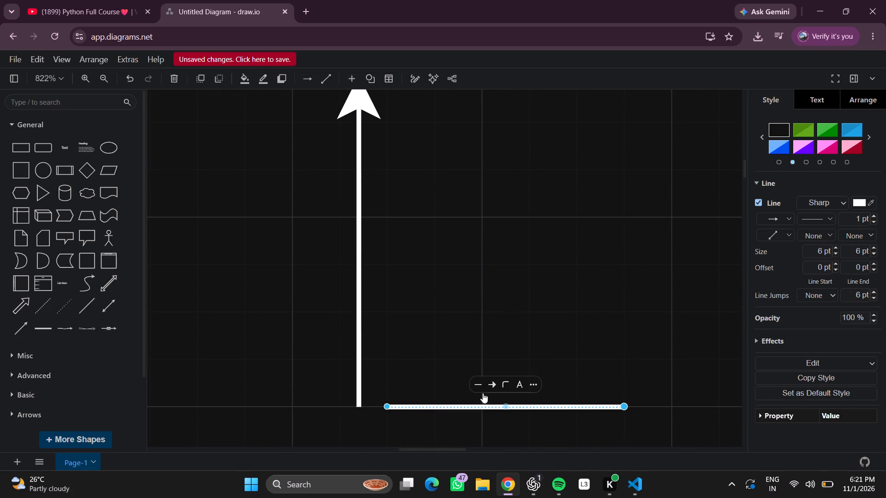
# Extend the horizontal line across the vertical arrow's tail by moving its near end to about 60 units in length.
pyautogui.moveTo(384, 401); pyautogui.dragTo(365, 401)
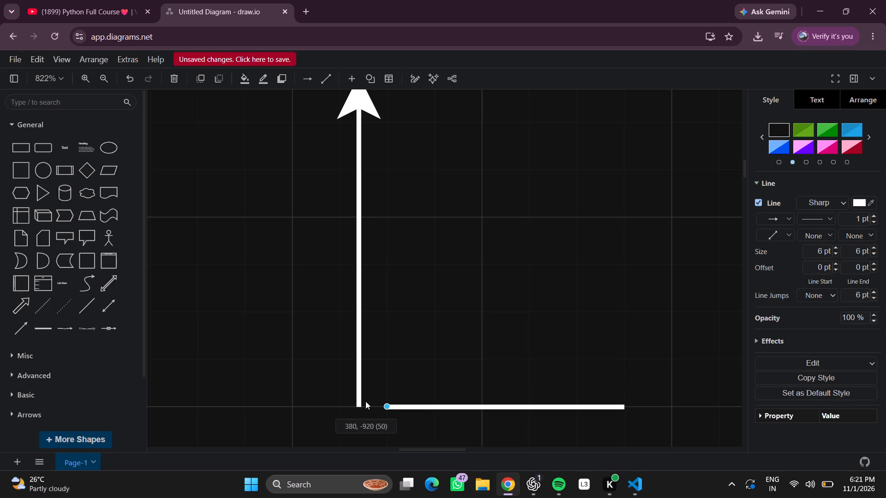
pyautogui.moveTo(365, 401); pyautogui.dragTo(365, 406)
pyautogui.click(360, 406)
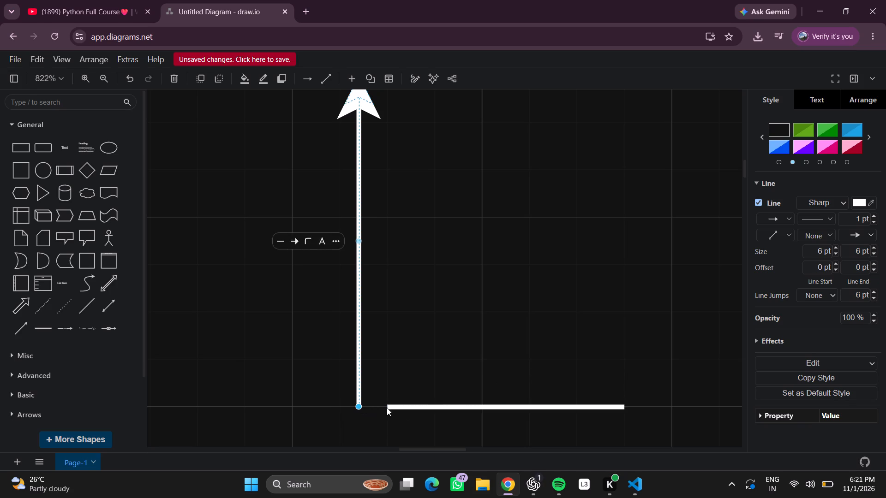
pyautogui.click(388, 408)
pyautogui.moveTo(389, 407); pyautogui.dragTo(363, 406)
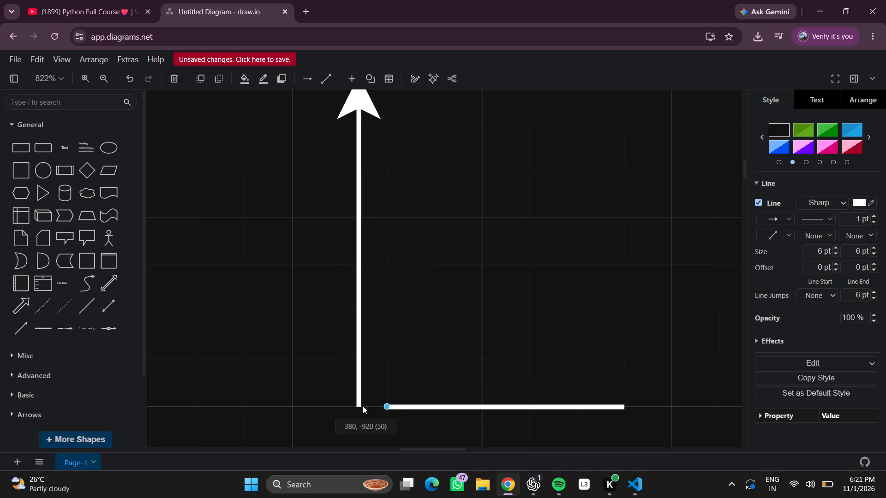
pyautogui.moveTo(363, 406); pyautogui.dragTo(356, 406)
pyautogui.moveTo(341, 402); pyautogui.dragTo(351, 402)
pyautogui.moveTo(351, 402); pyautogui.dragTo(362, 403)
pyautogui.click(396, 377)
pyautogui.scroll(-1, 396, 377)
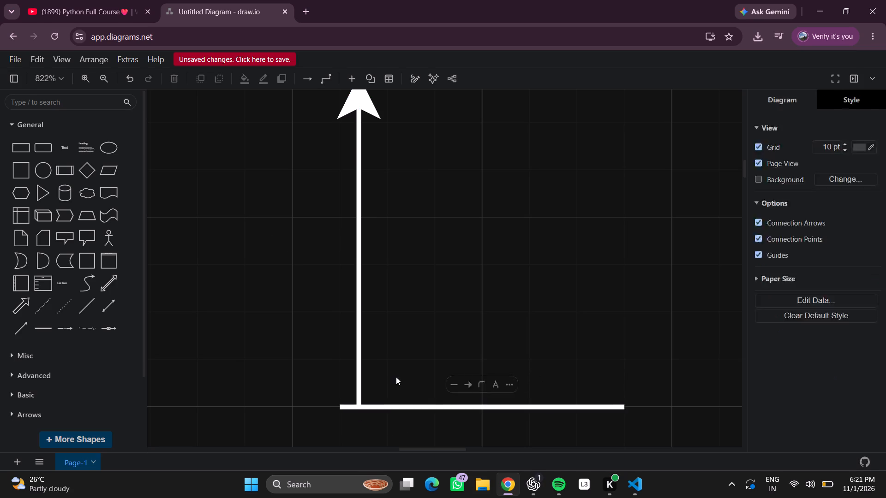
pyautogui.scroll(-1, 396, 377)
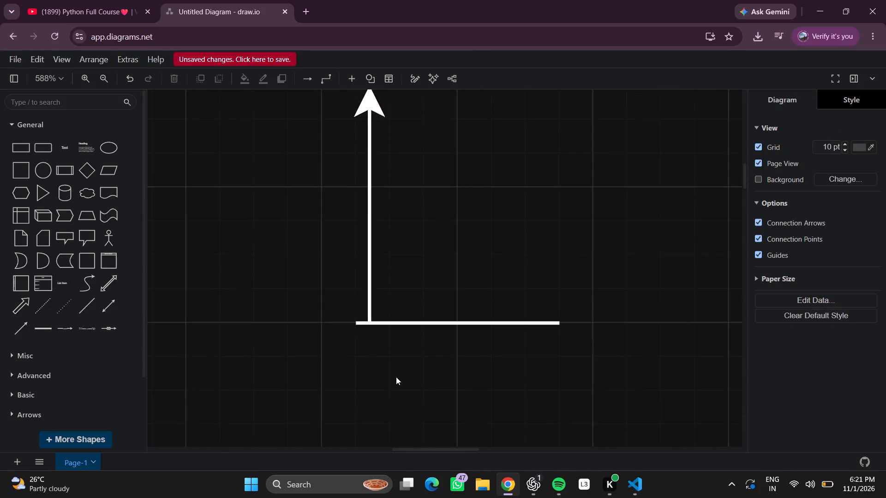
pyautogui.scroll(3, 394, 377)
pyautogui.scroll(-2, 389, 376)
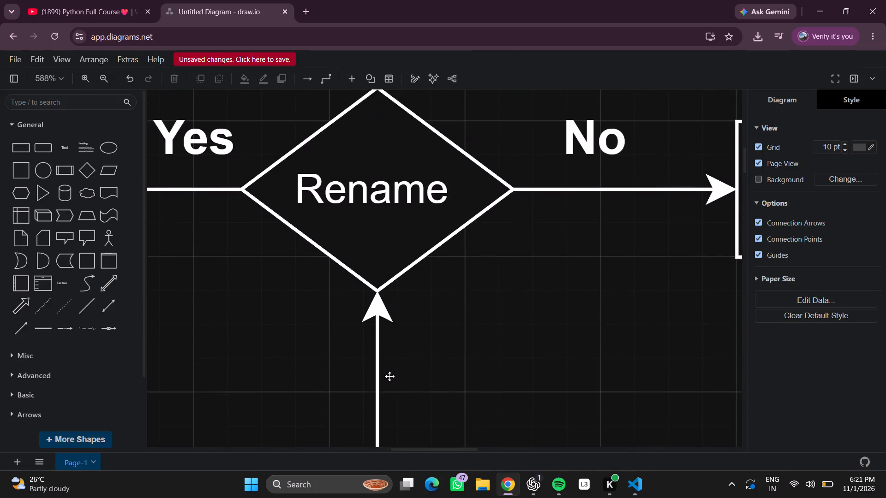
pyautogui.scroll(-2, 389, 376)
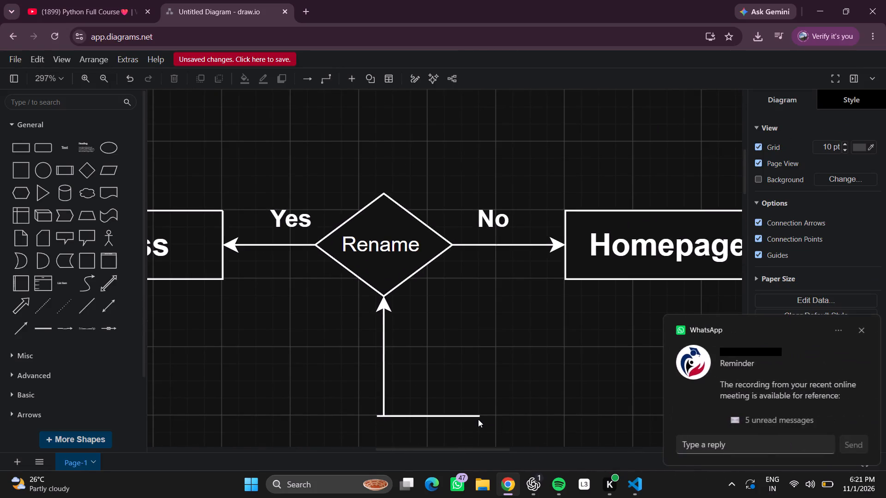
# Dismiss the WhatsApp notification.
pyautogui.click(861, 332)
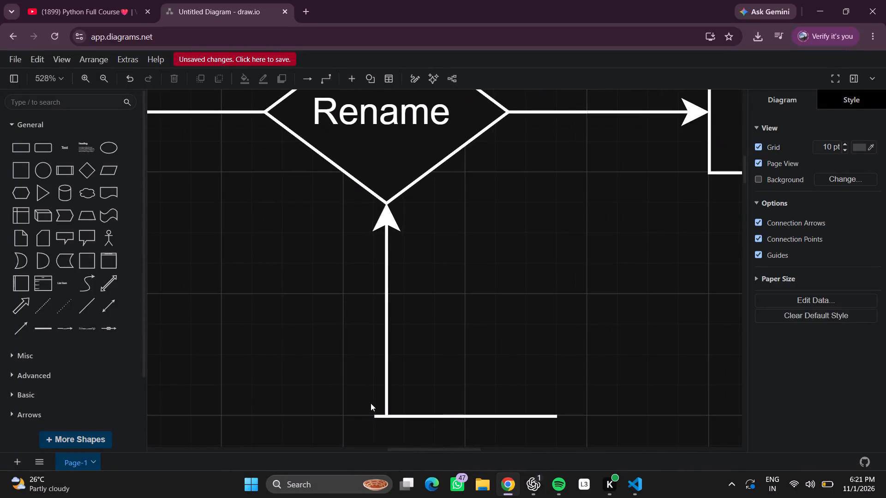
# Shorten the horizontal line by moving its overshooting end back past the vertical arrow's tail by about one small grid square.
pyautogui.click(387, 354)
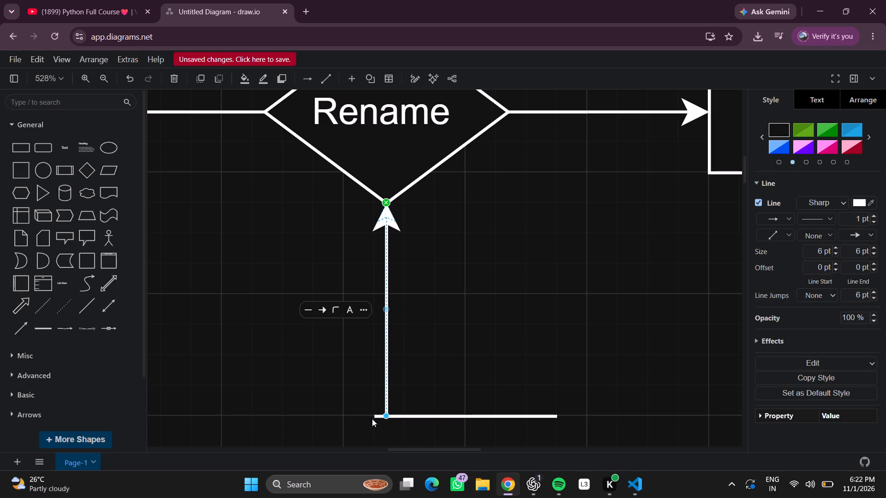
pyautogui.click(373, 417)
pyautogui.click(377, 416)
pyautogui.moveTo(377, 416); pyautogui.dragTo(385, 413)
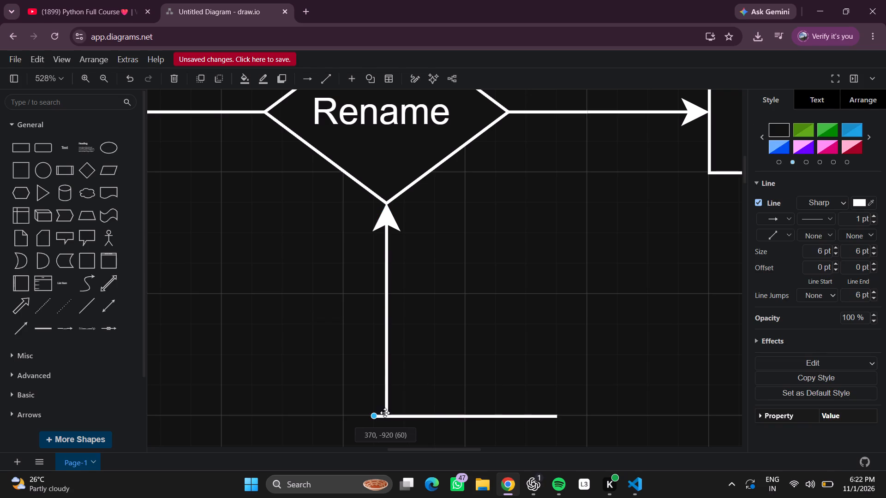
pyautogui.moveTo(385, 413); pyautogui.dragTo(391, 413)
# Move the tail of the arrow under the "Rename" diamond onto the near end of the horizontal line so they join.
pyautogui.scroll(-1, 465, 388)
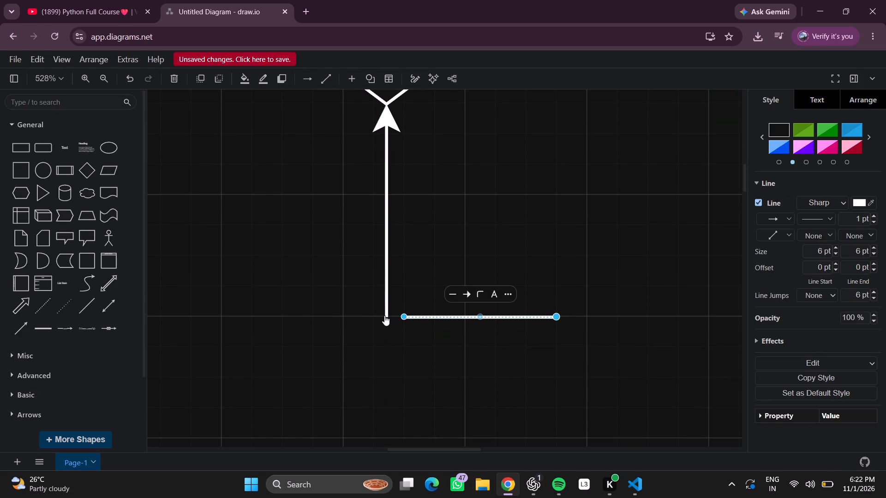
pyautogui.click(385, 314)
pyautogui.moveTo(385, 314); pyautogui.dragTo(388, 283)
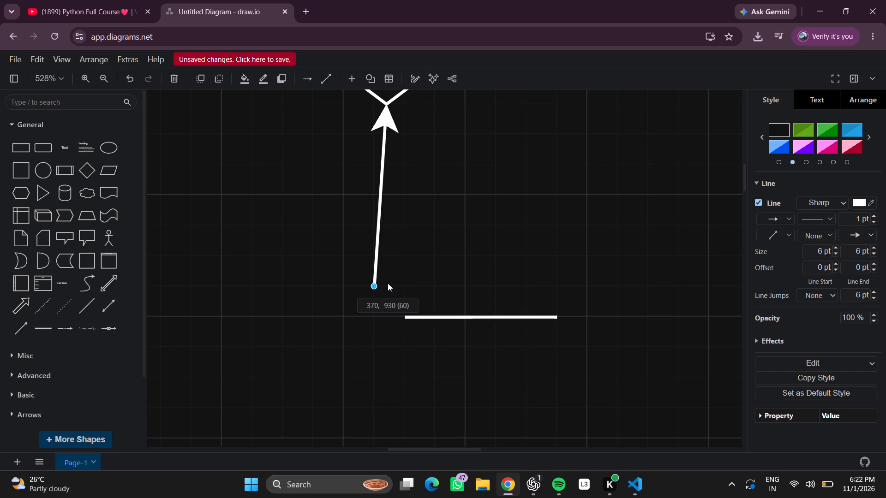
pyautogui.moveTo(388, 283); pyautogui.dragTo(394, 319)
pyautogui.click(467, 270)
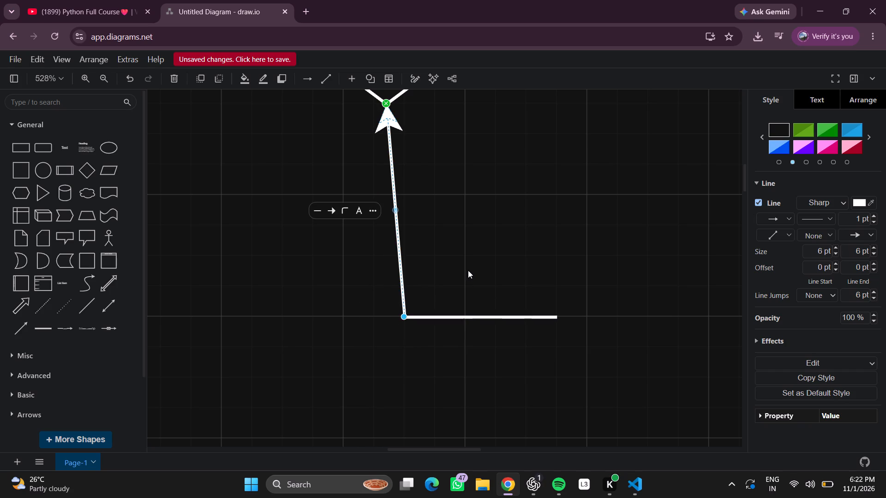
pyautogui.scroll(2, 468, 270)
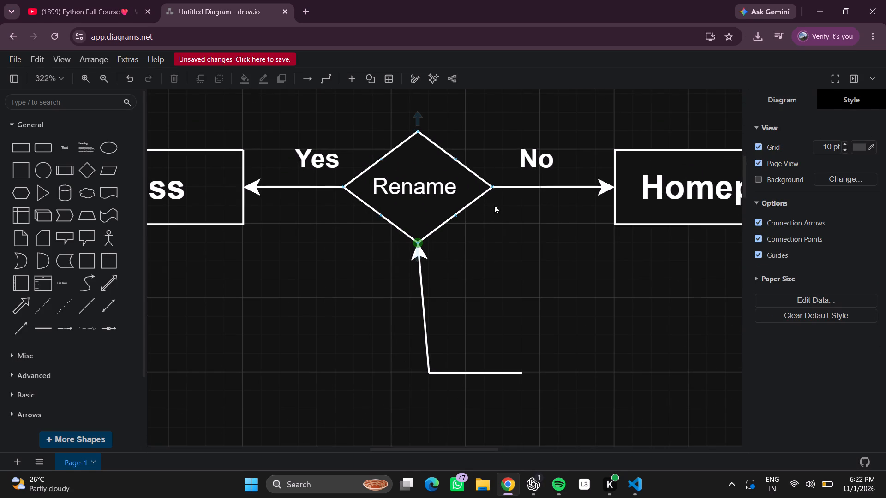
# Widen the "Rename" diamond to the right by moving its right corner outward along the "No" arrow.
pyautogui.click(491, 188)
pyautogui.click(492, 189)
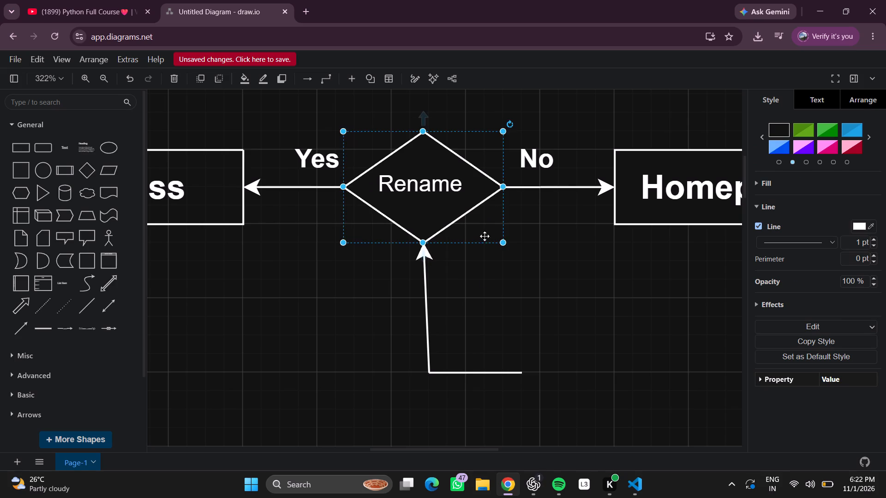
pyautogui.click(483, 280)
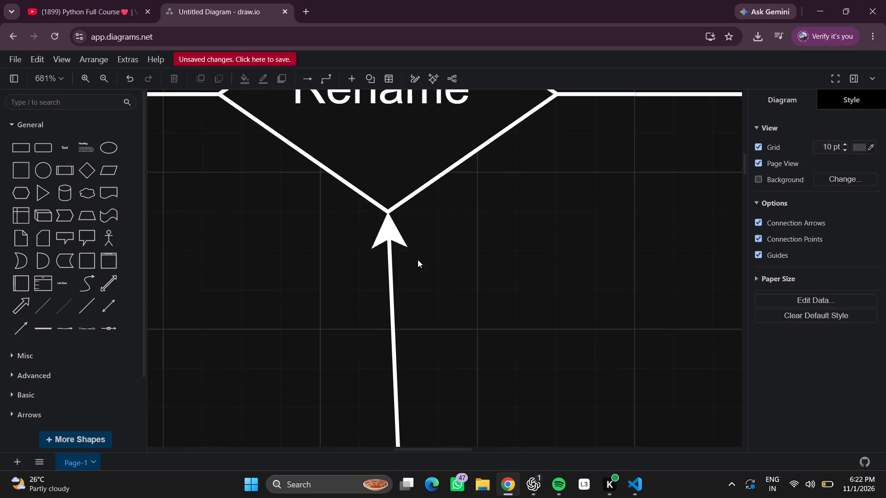
pyautogui.scroll(2, 441, 217)
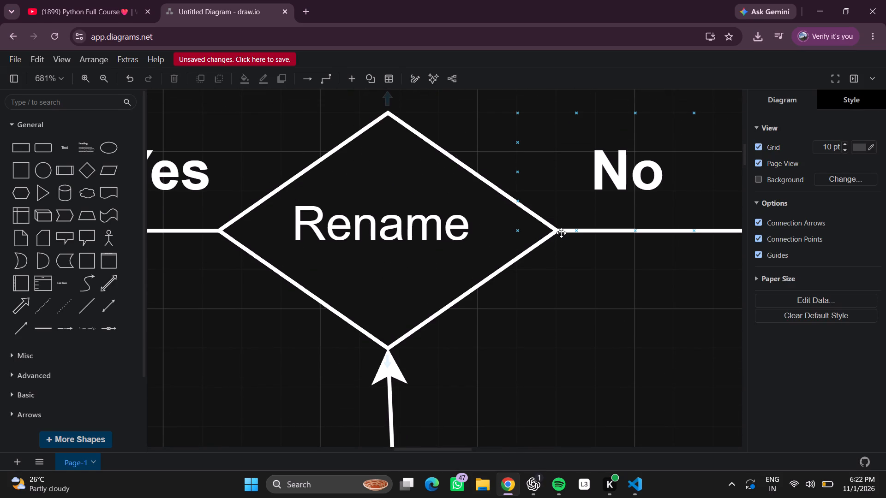
pyautogui.click(555, 232)
pyautogui.click(556, 232)
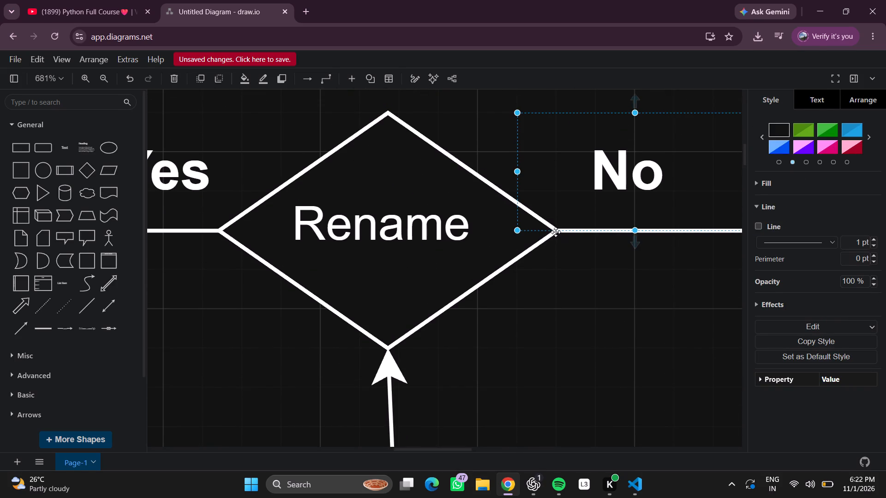
pyautogui.click(557, 227)
pyautogui.click(551, 237)
pyautogui.moveTo(555, 231); pyautogui.dragTo(557, 231)
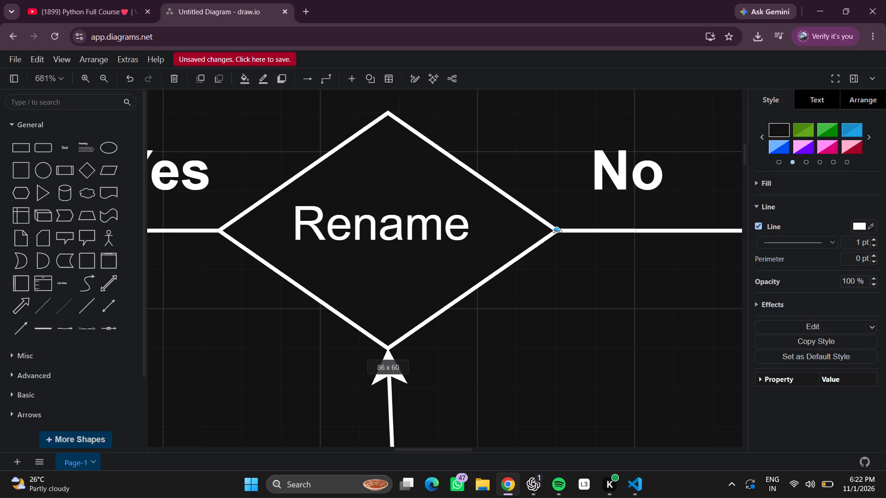
pyautogui.moveTo(557, 231); pyautogui.dragTo(586, 234)
pyautogui.click(592, 342)
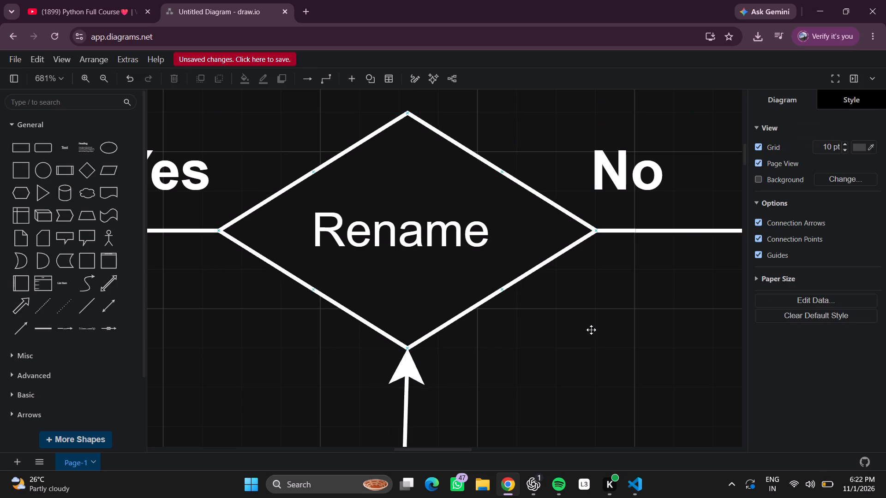
# Add a vertical plain line about one large grid square long, running down just beyond the horizontal line's right end.
pyautogui.scroll(-2, 591, 329)
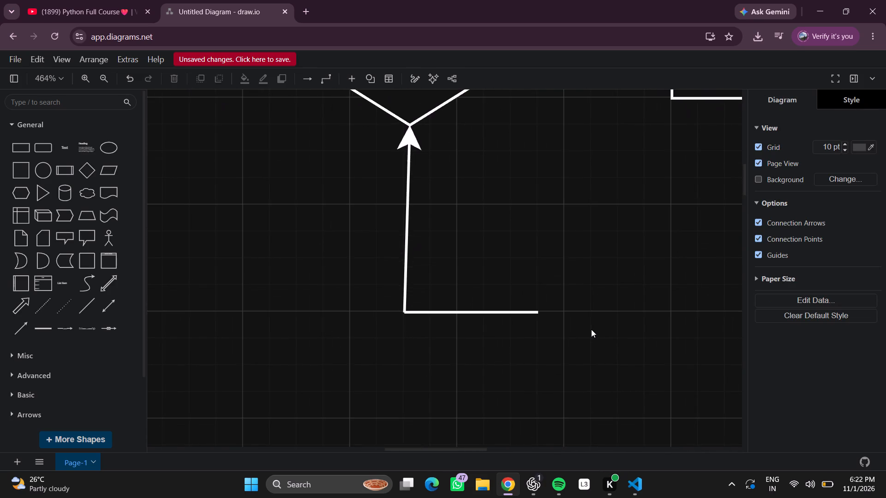
pyautogui.scroll(3, 591, 329)
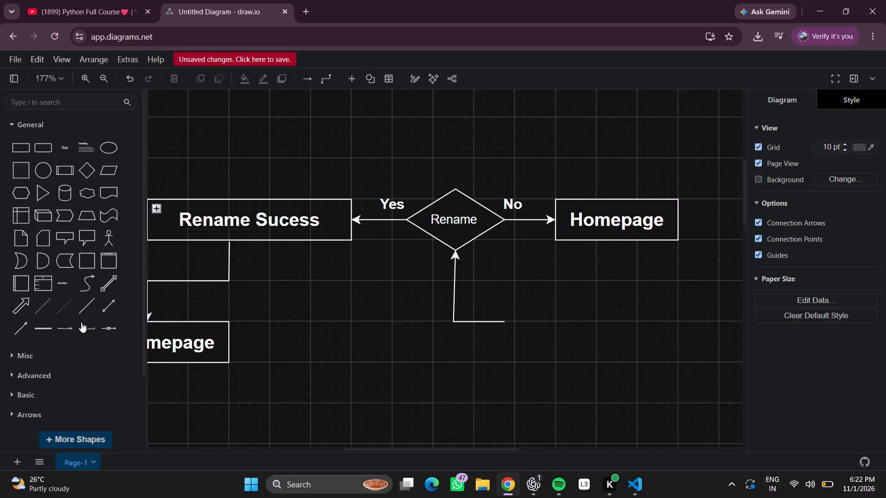
pyautogui.click(79, 305)
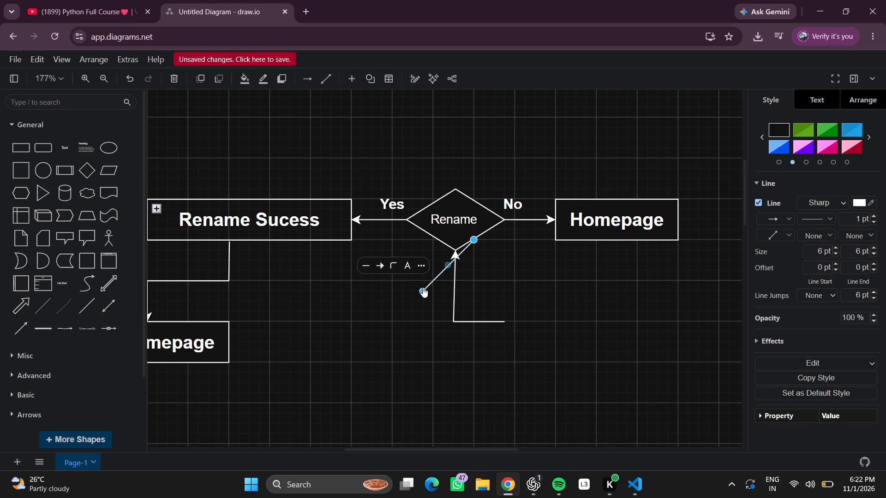
pyautogui.moveTo(423, 289); pyautogui.dragTo(518, 363)
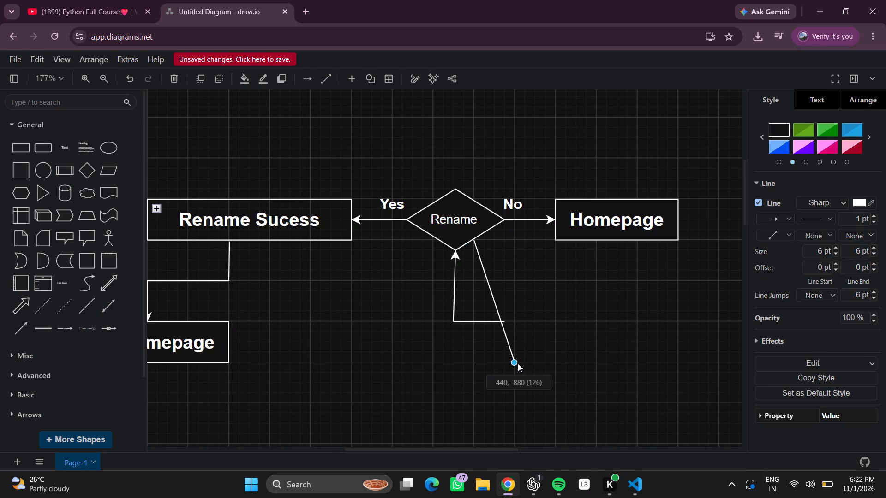
pyautogui.moveTo(518, 363); pyautogui.dragTo(515, 362)
pyautogui.moveTo(473, 238); pyautogui.dragTo(506, 323)
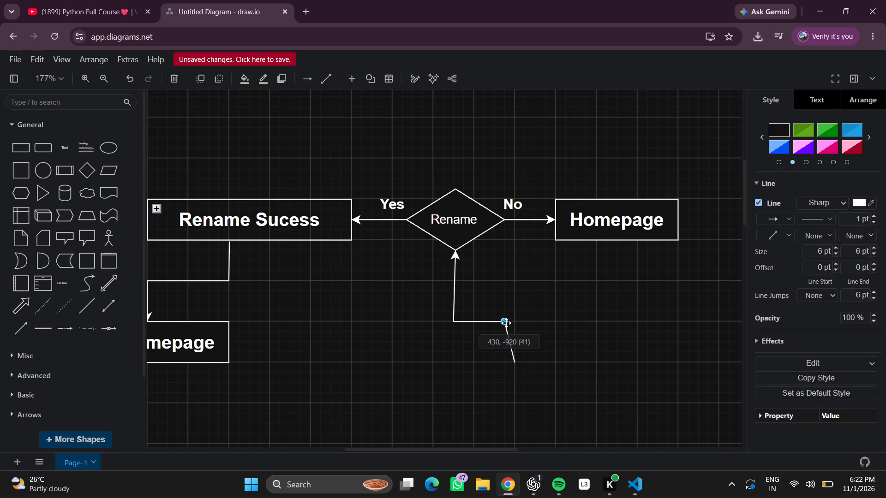
pyautogui.moveTo(506, 323); pyautogui.dragTo(512, 323)
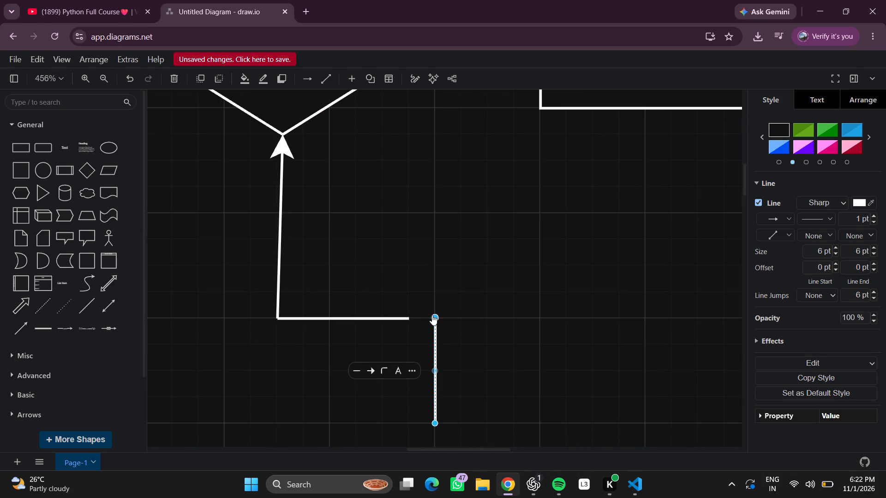
# Extend the horizontal line's right end to meet the top of the new vertical line.
pyautogui.click(406, 318)
pyautogui.moveTo(408, 319); pyautogui.dragTo(431, 318)
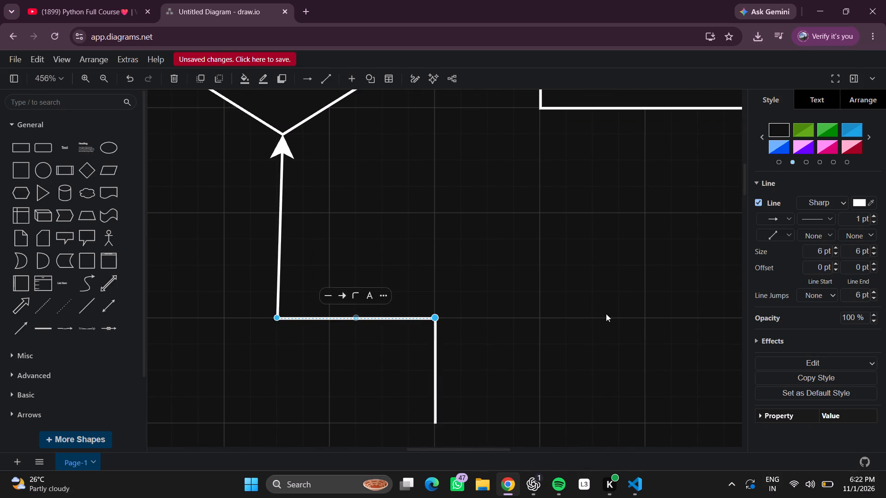
pyautogui.click(608, 314)
# Widen the "Rename" diamond slightly to the left so the arrow into its bottom corner runs straight vertical.
pyautogui.scroll(1, 601, 312)
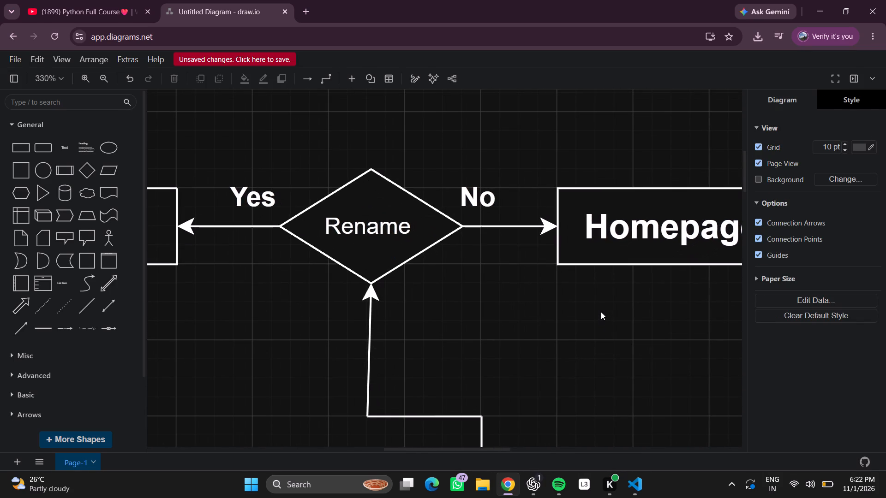
pyautogui.hscroll(2, 582, 313)
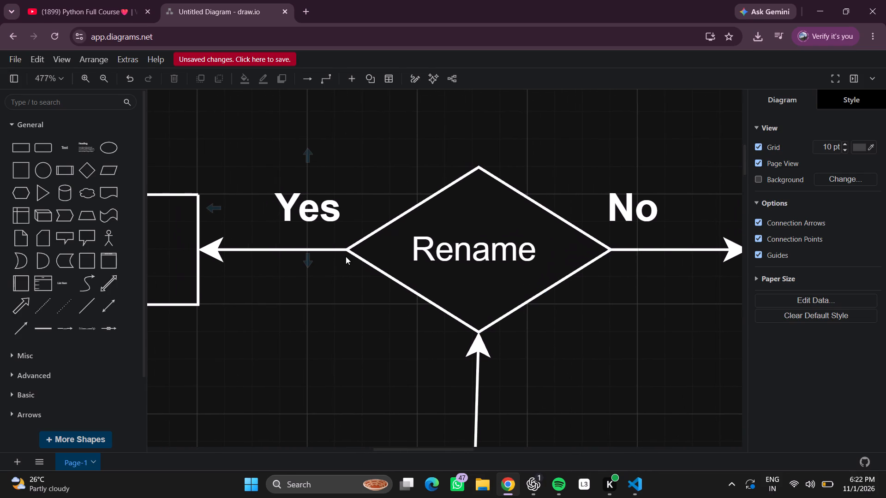
pyautogui.click(347, 255)
pyautogui.click(347, 250)
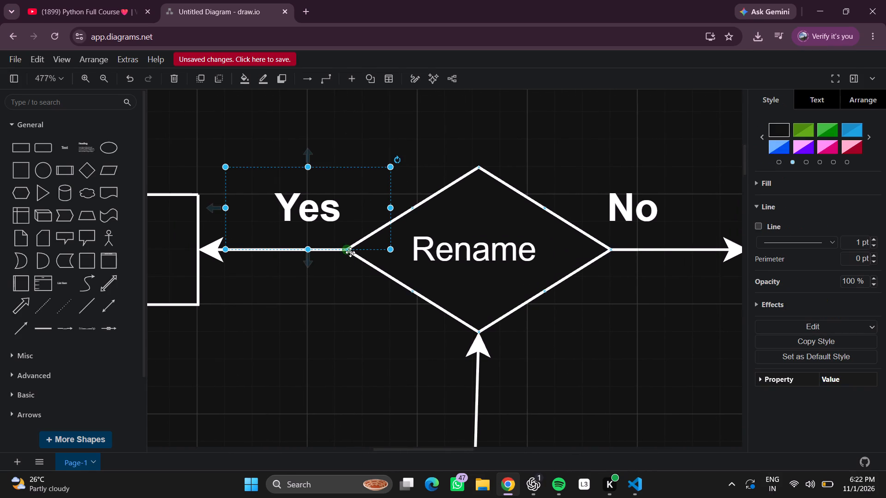
pyautogui.click(350, 252)
pyautogui.moveTo(347, 250); pyautogui.dragTo(333, 249)
pyautogui.click(356, 309)
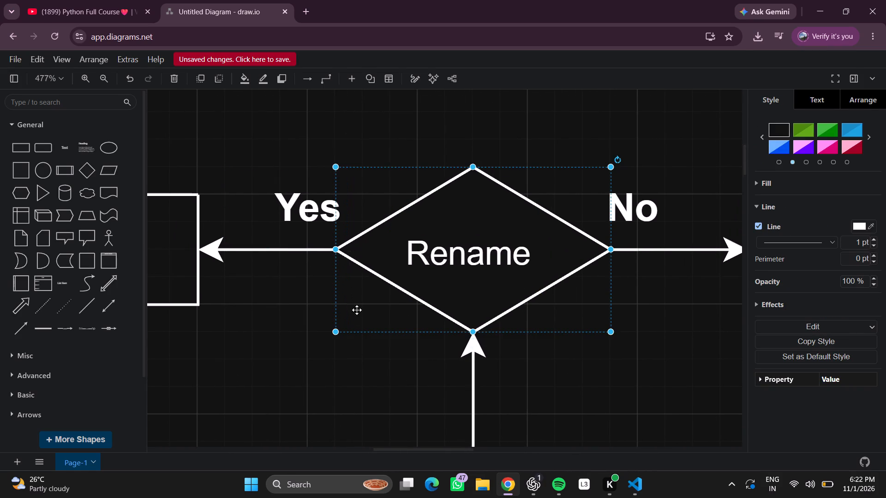
pyautogui.click(358, 410)
# Lengthen the lower vertical line by moving its bottom end straight down about one large grid square.
pyautogui.scroll(-2, 563, 399)
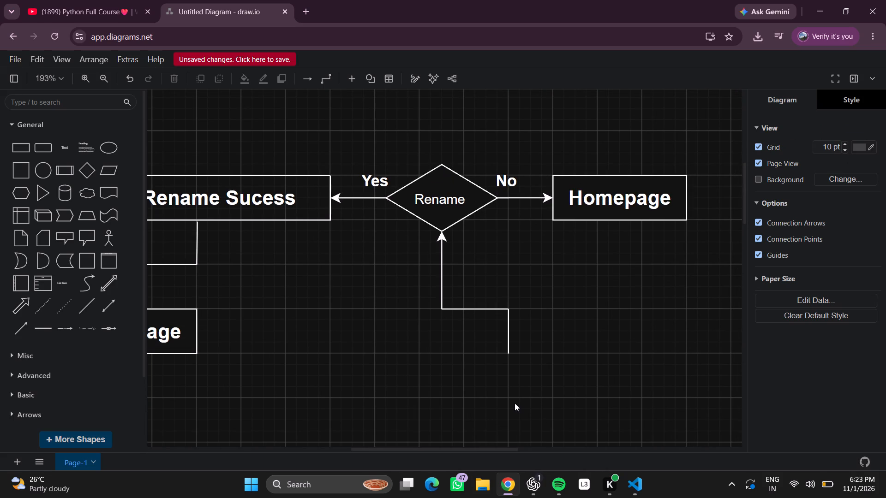
pyautogui.click(509, 350)
pyautogui.moveTo(511, 351); pyautogui.dragTo(509, 400)
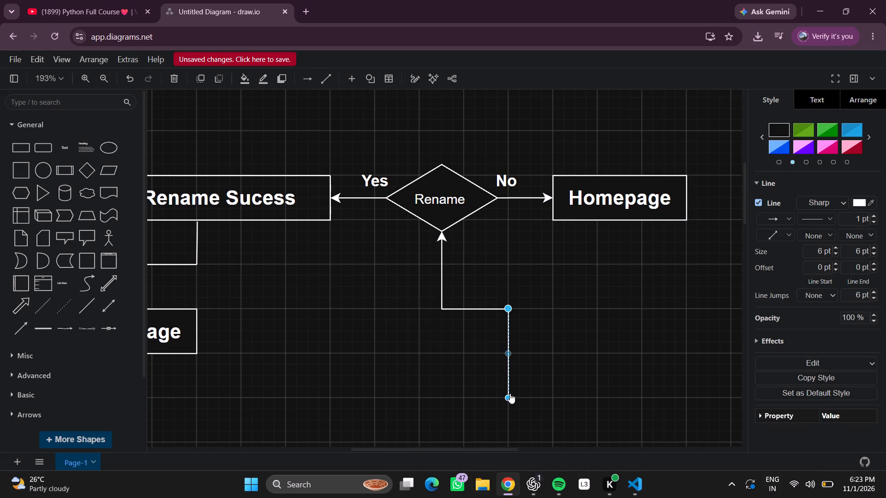
pyautogui.click(545, 369)
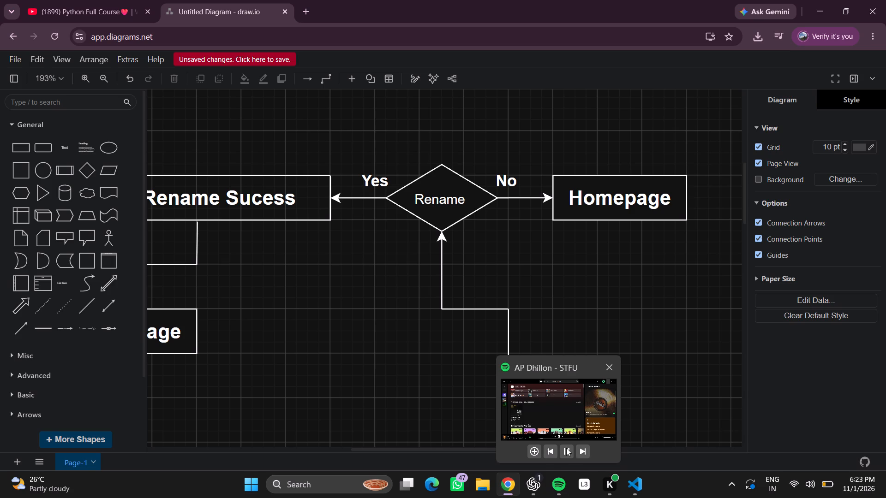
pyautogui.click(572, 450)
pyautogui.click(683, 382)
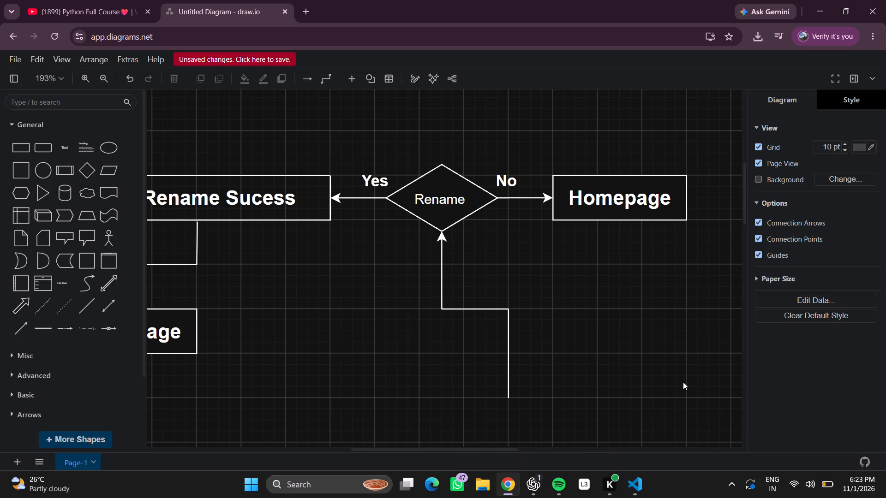